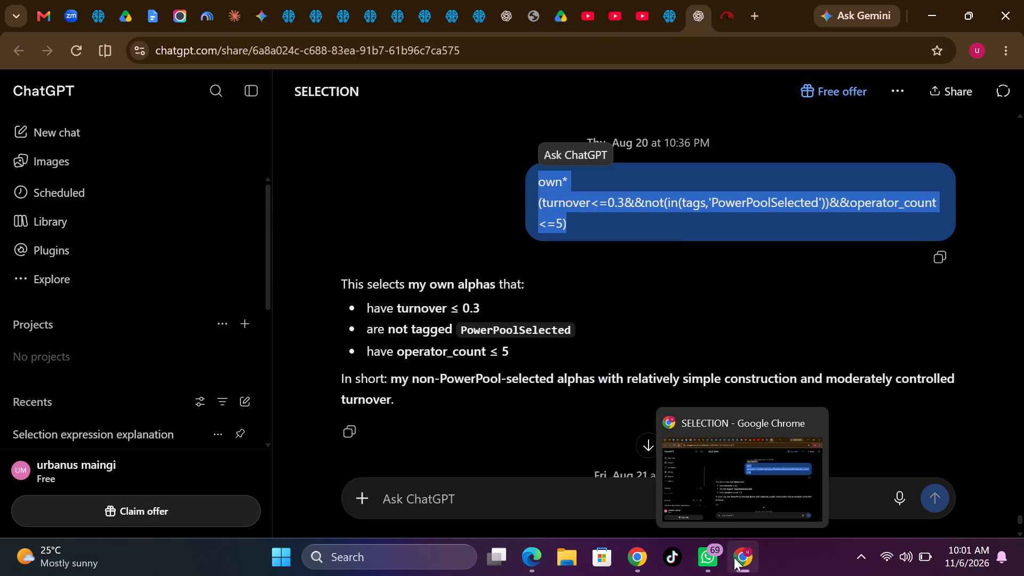
pyautogui.click(292, 26)
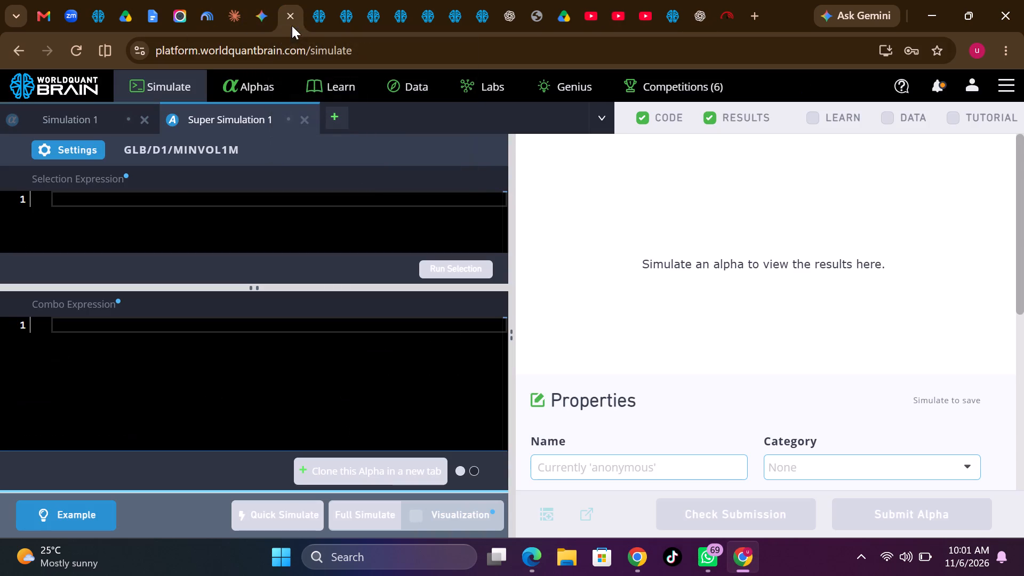
pyautogui.click(154, 186)
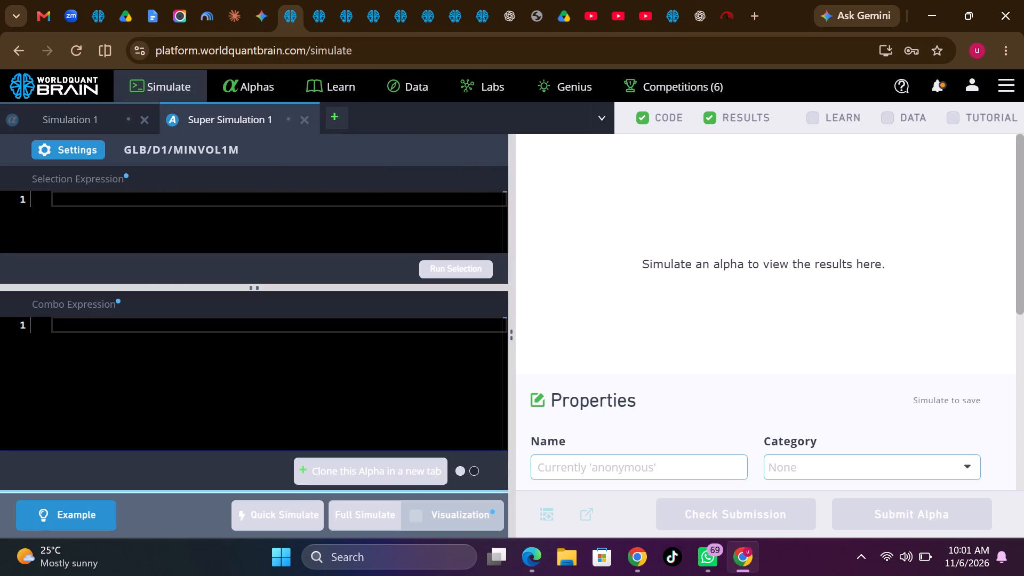
pyautogui.click(152, 196)
pyautogui.hotkey('ctrl', 'v')
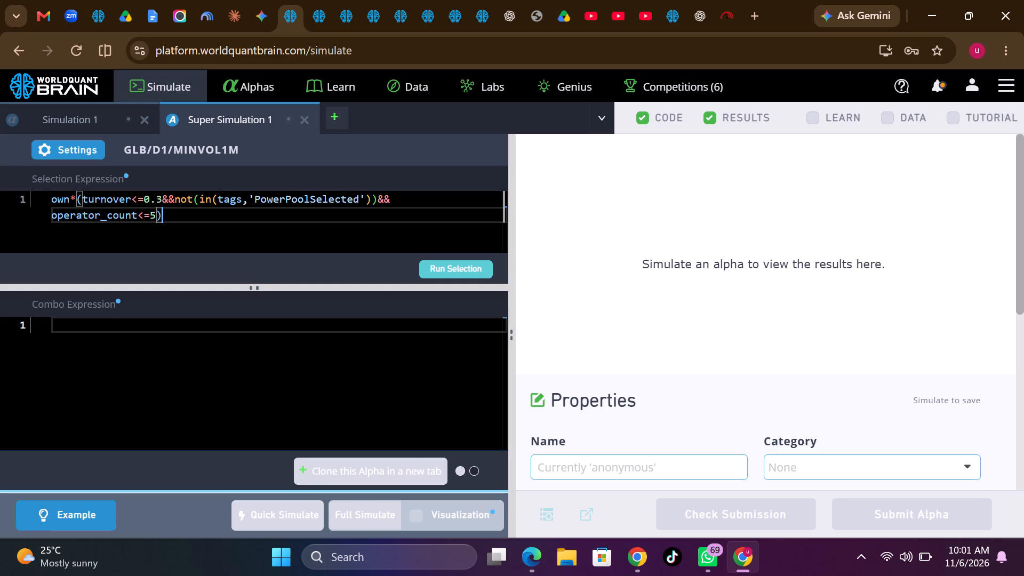
pyautogui.click(452, 267)
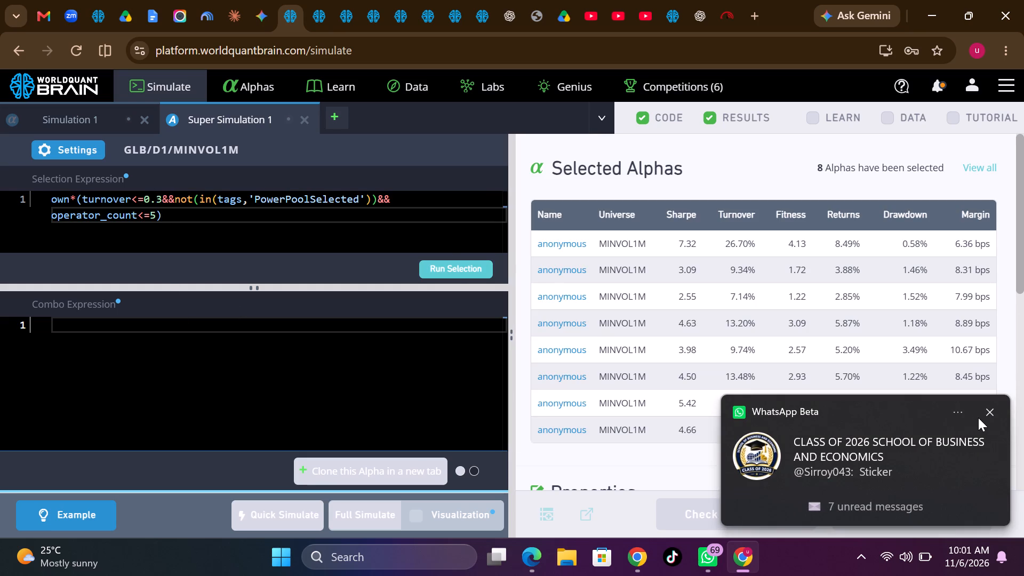
pyautogui.click(989, 413)
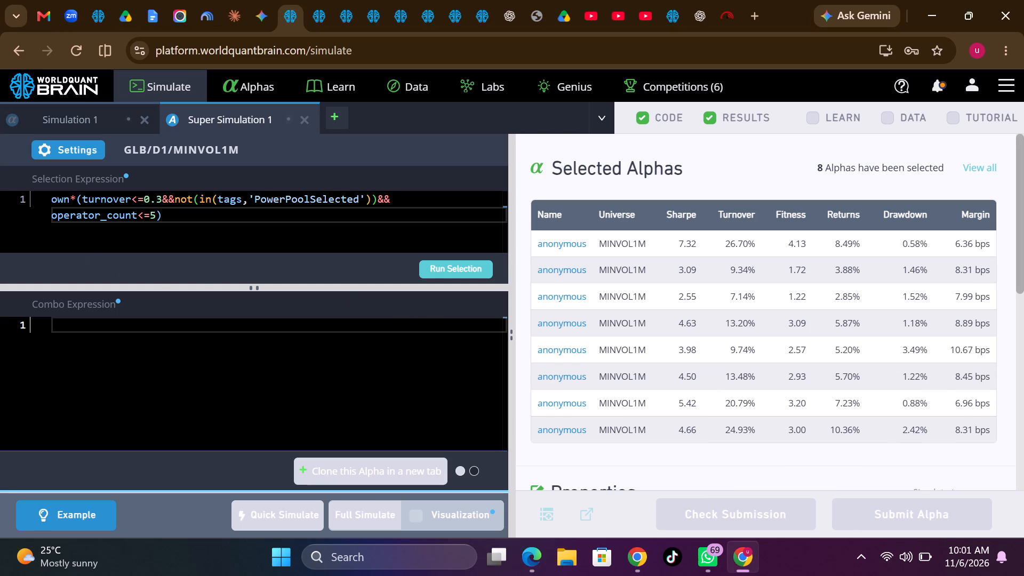
# Change the turnover limit in the selection expression to 0.4 and rerun the selection.
pyautogui.click(161, 196)
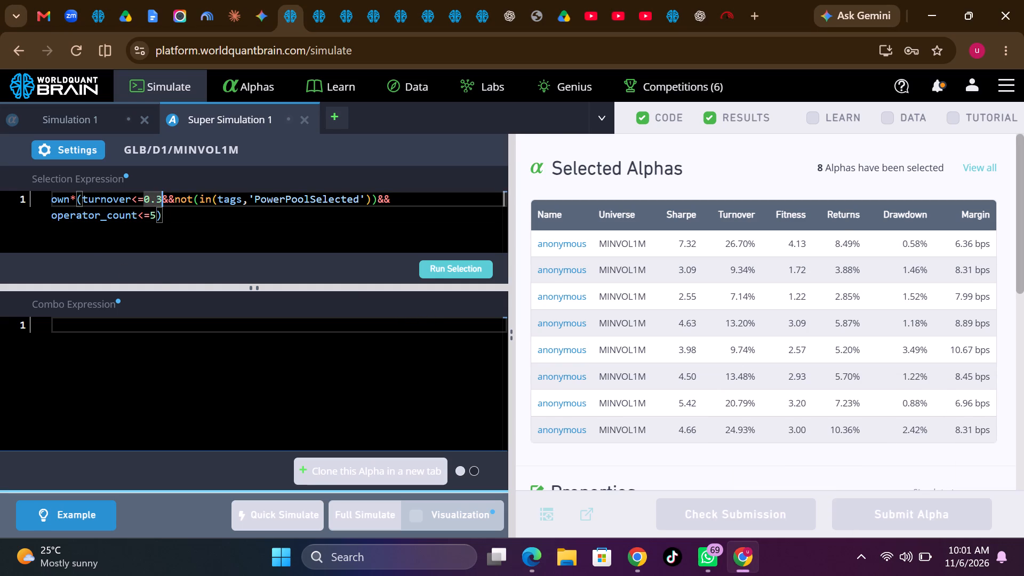
pyautogui.press('BackSpace')
pyautogui.press('4')
pyautogui.click(462, 267)
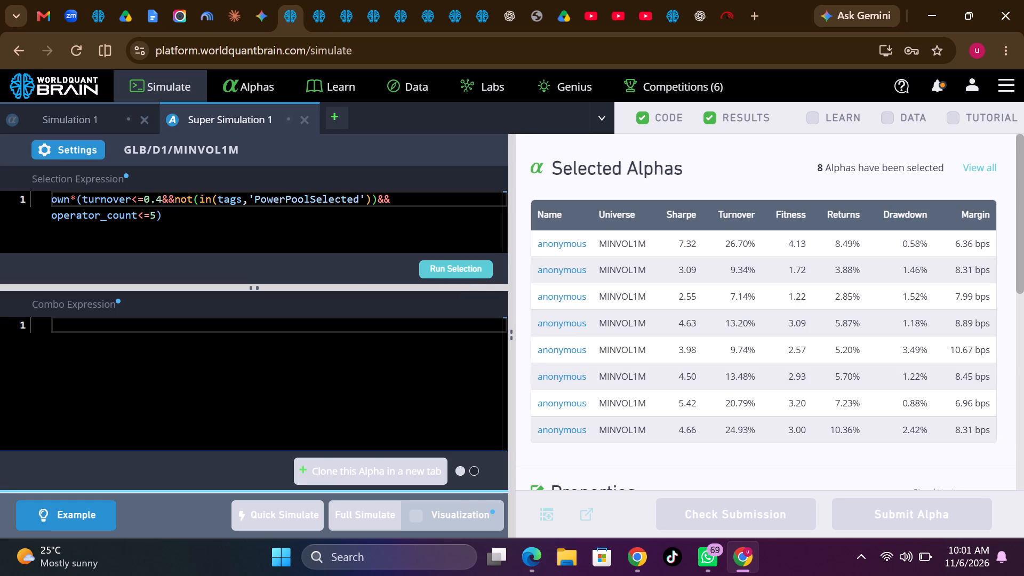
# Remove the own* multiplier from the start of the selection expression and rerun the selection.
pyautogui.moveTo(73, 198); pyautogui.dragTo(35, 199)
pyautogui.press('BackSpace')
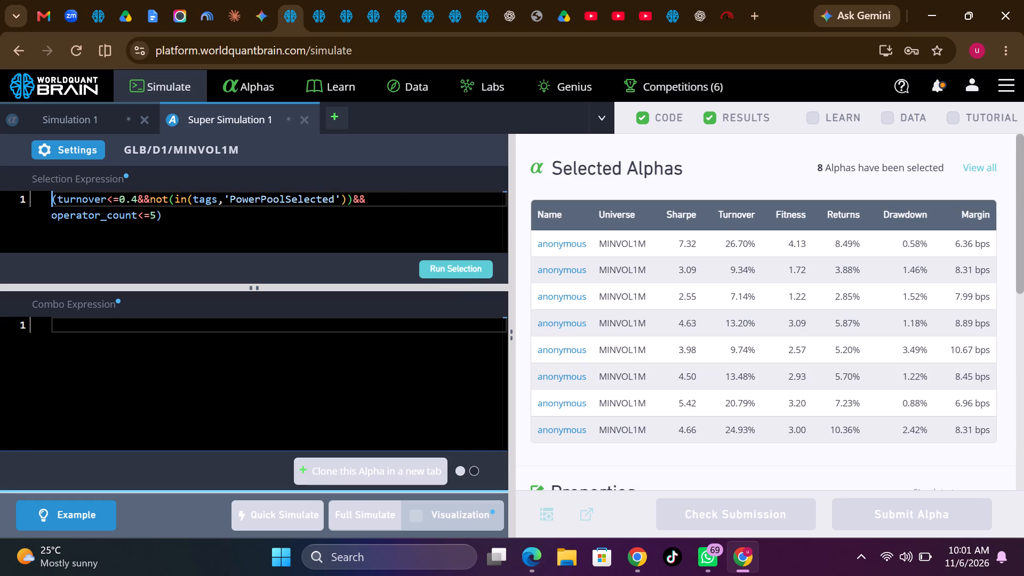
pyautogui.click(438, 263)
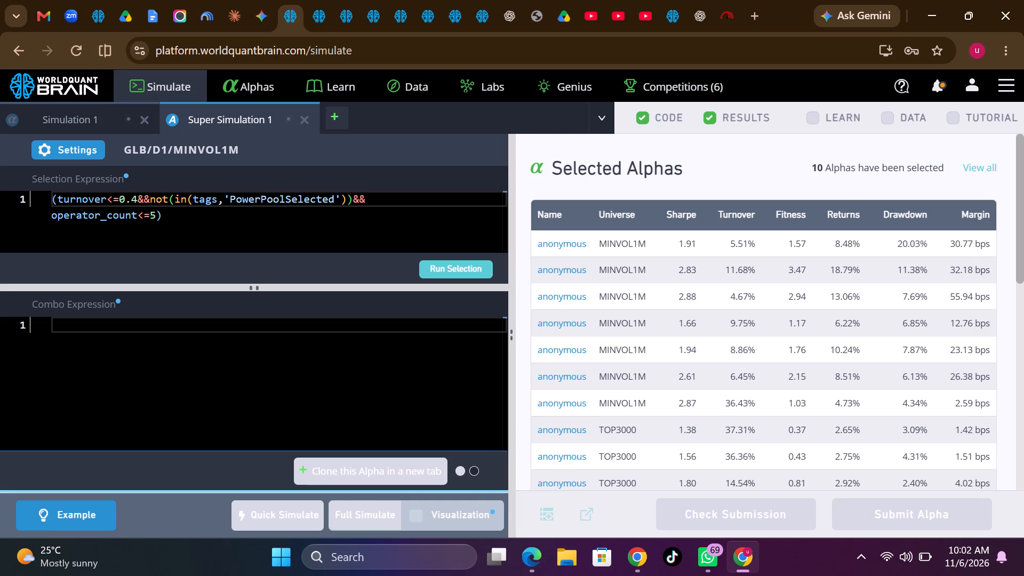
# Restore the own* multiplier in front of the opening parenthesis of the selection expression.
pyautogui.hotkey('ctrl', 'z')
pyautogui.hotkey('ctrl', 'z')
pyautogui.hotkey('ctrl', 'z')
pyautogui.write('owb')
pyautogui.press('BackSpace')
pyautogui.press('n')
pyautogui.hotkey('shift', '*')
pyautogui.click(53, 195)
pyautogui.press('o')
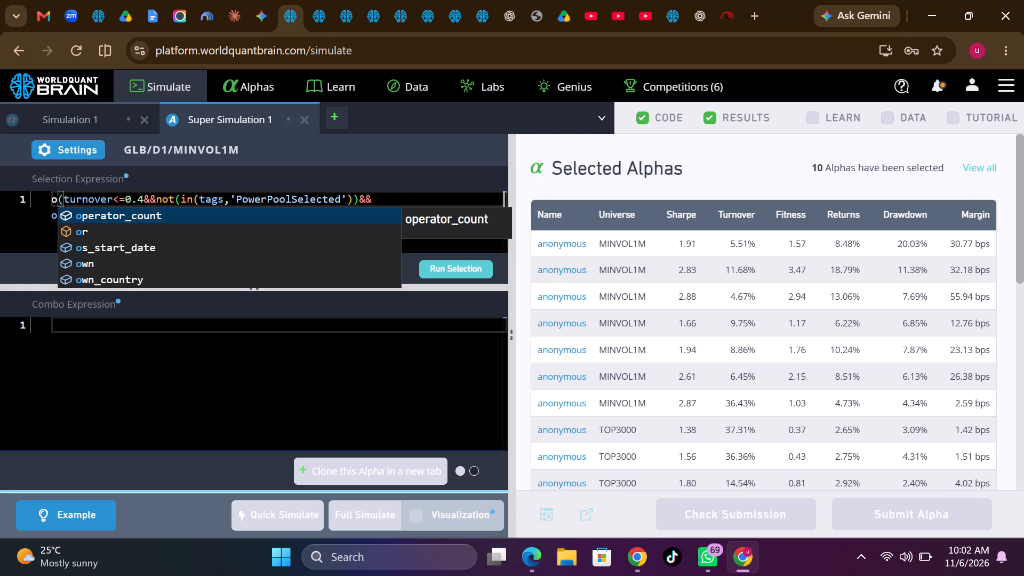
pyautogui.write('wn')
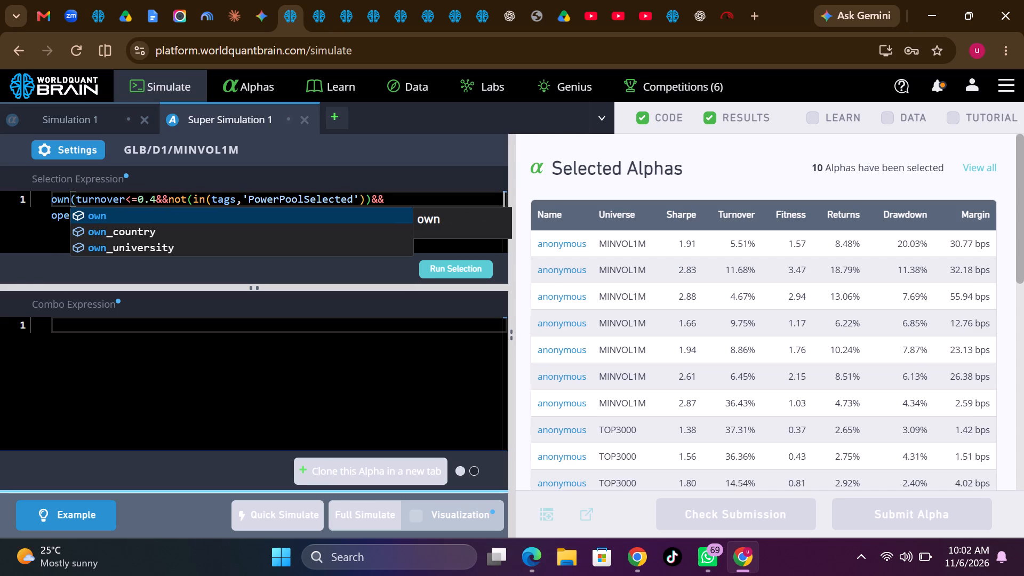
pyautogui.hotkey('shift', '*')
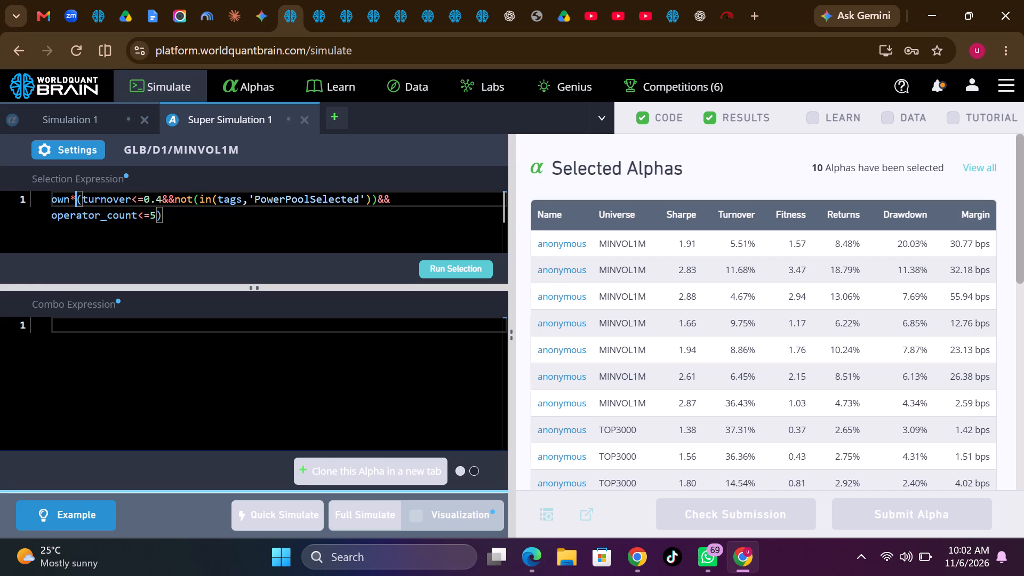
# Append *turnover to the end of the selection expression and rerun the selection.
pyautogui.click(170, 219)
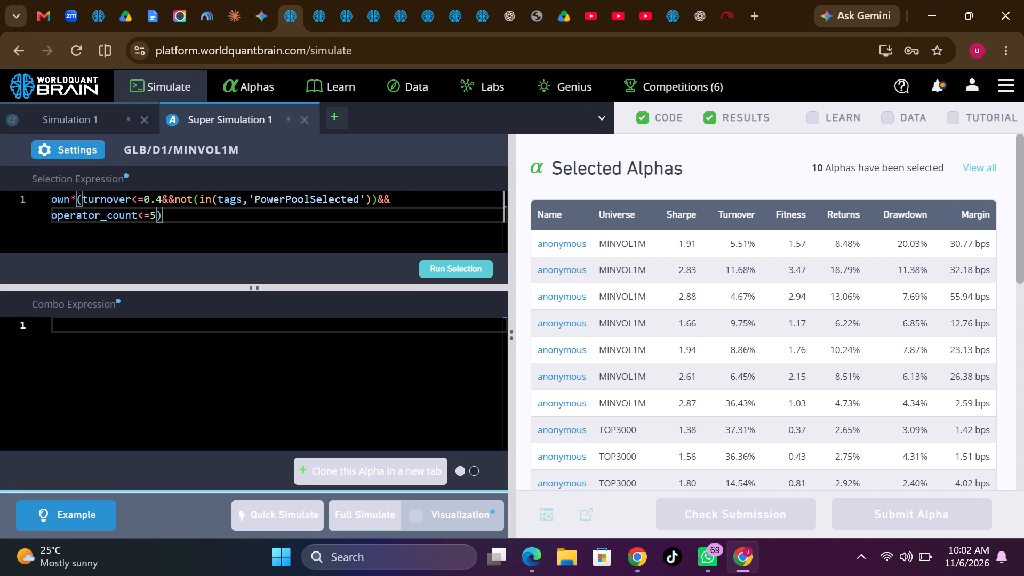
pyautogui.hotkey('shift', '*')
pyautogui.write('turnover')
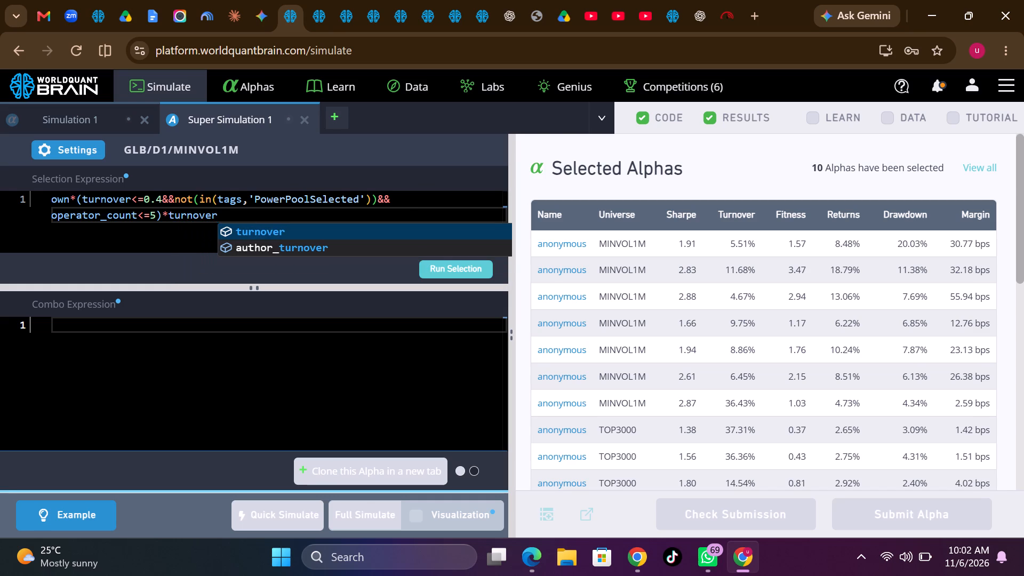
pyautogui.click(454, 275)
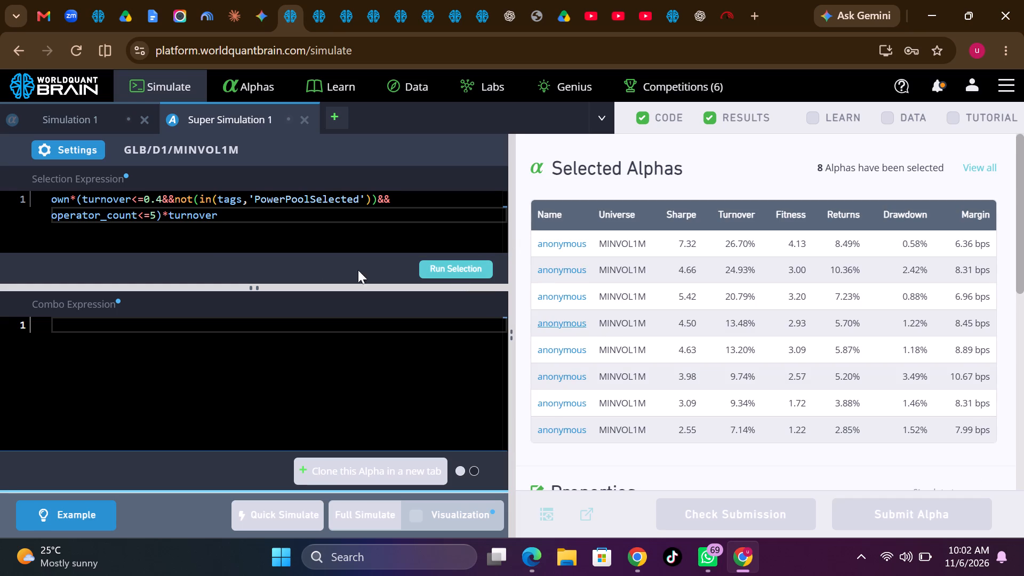
# Replace the trailing turnover factor in the selection expression with dataset_count and rerun the selection.
pyautogui.doubleClick(193, 216)
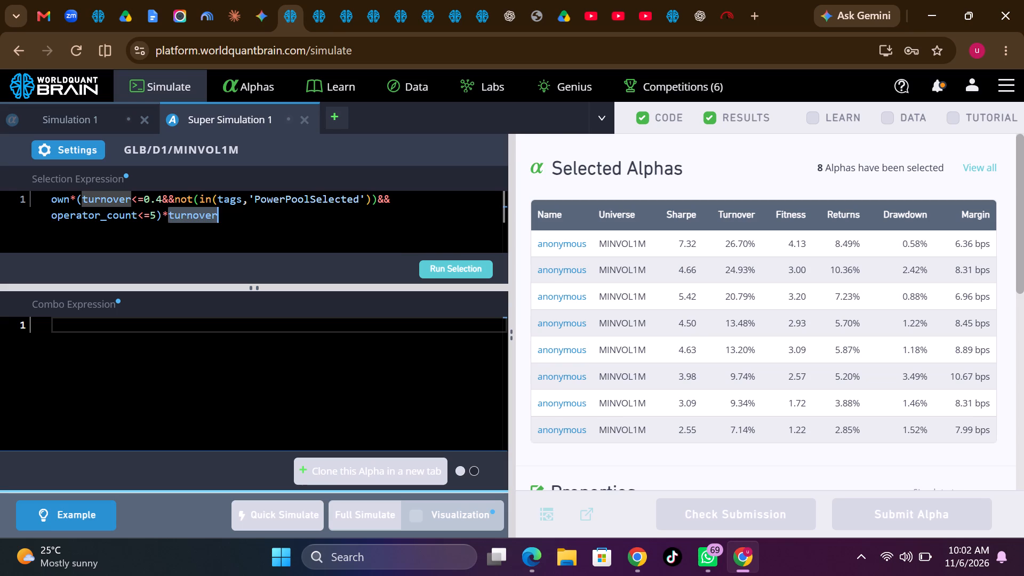
pyautogui.write('dataset')
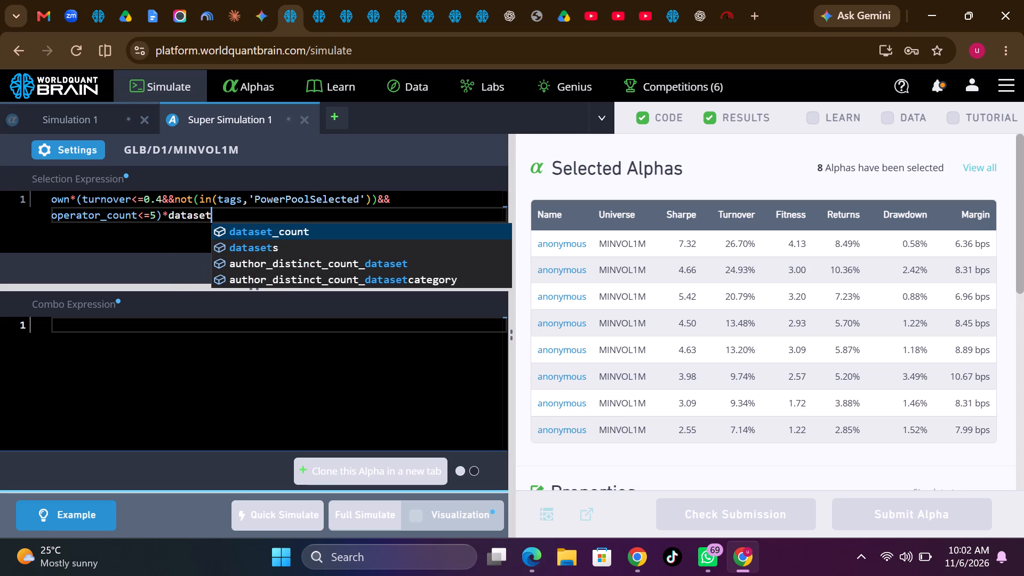
pyautogui.click(277, 235)
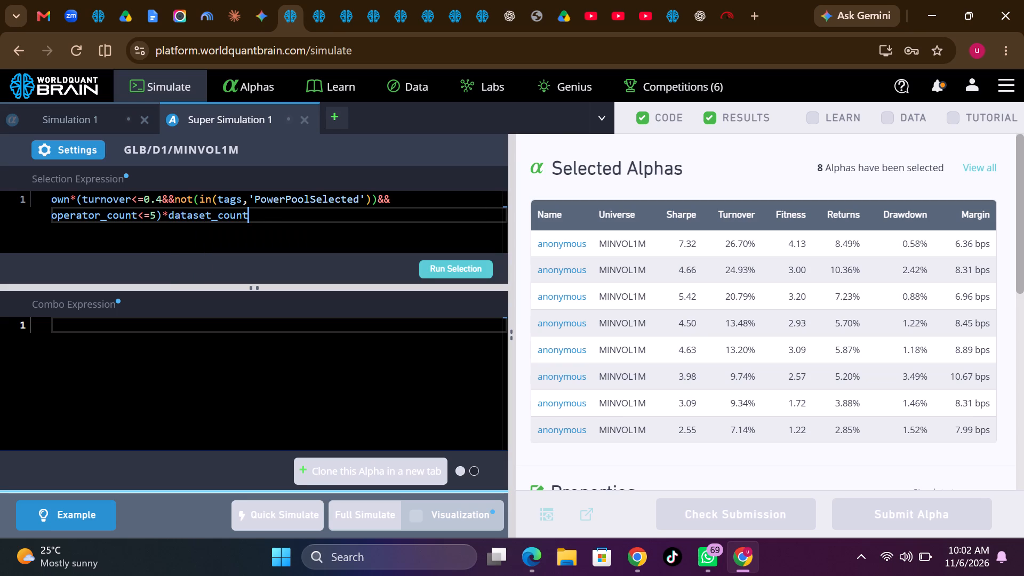
pyautogui.click(446, 267)
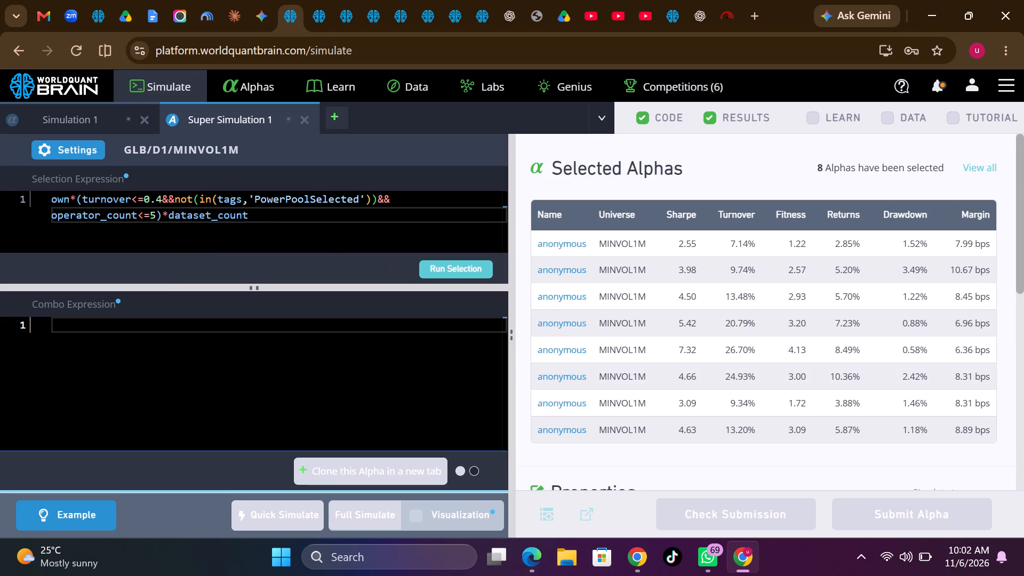
# Change the operator before dataset_count in the selection expression to + and rerun the selection.
pyautogui.click(167, 213)
pyautogui.press('BackSpace')
pyautogui.hotkey('shift', '+')
pyautogui.click(463, 268)
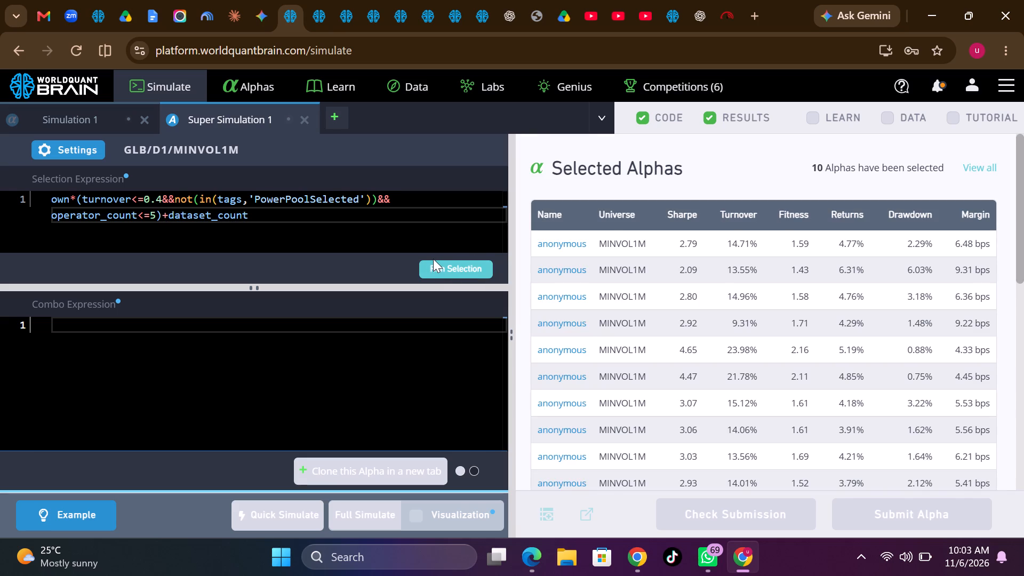
# Set the super simulation's selection limit to 15, apply the settings and rerun the selection.
pyautogui.click(87, 143)
pyautogui.click(450, 321)
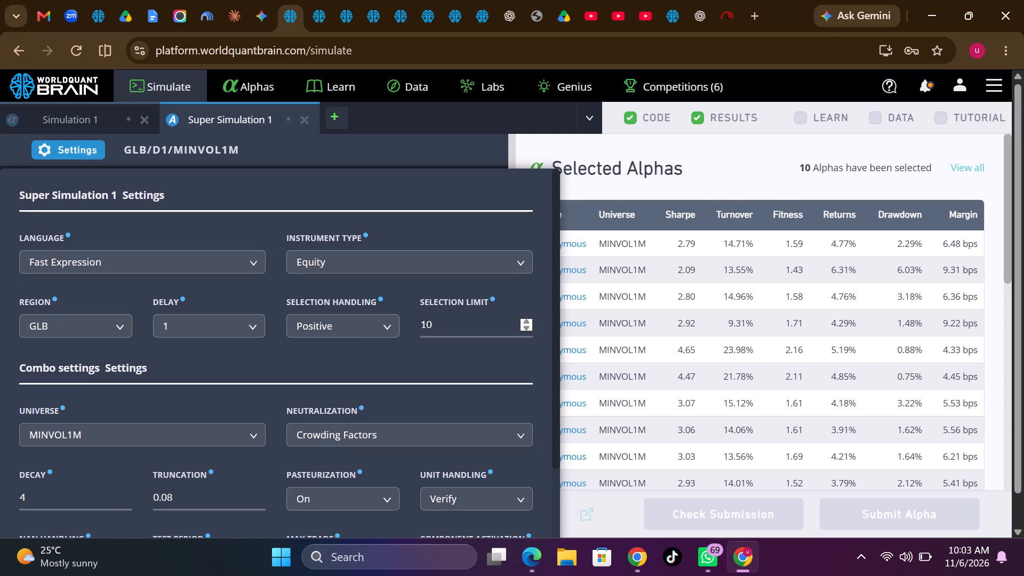
pyautogui.press('BackSpace')
pyautogui.press('5')
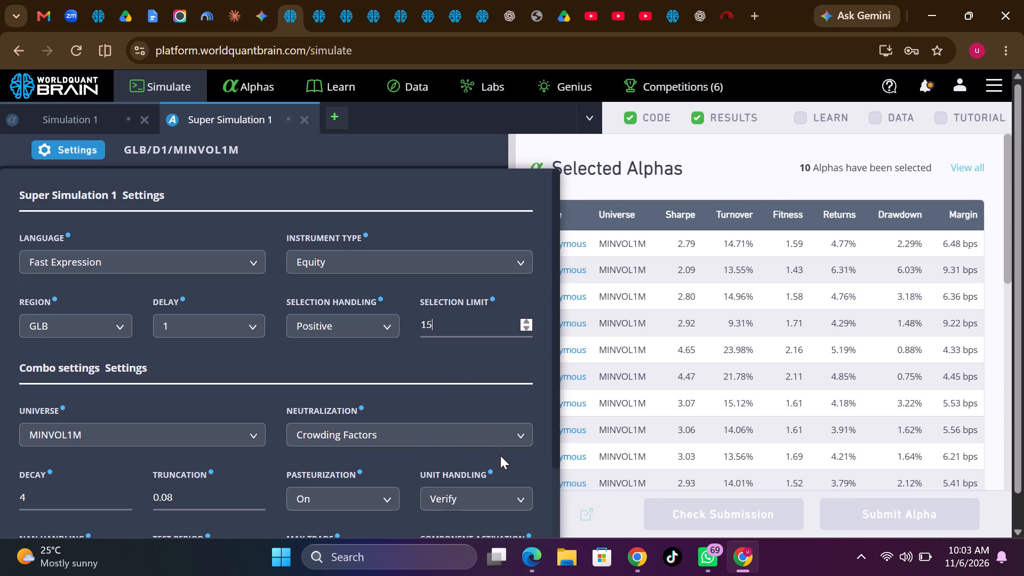
pyautogui.scroll(-3, 500, 455)
pyautogui.click(484, 503)
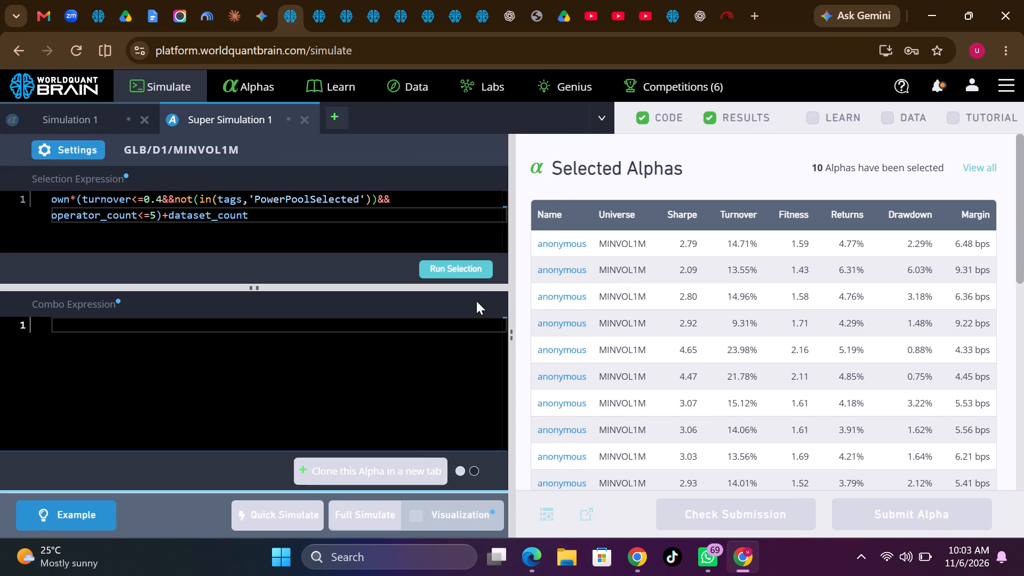
pyautogui.click(459, 271)
# Enter 1 as the combo expression and start a full simulation of the super alpha.
pyautogui.click(120, 326)
pyautogui.press('1')
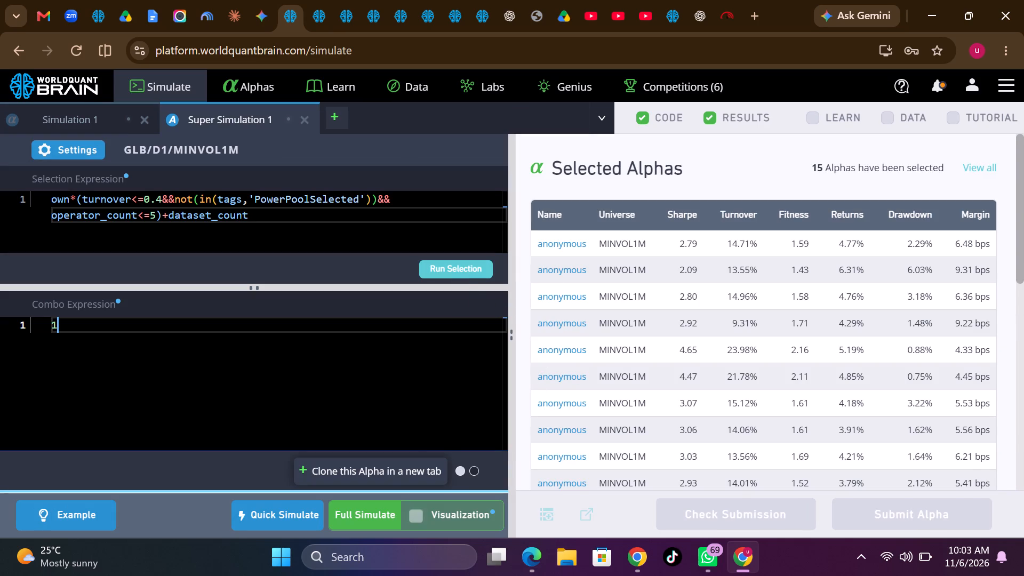
pyautogui.click(367, 524)
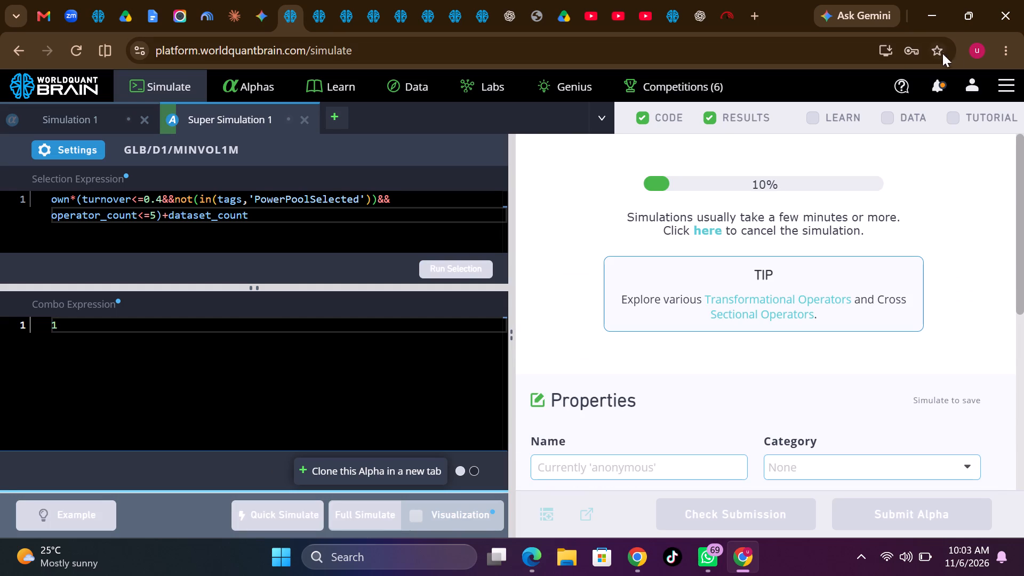
# Open the platform's notifications list to look over the recent messages.
pyautogui.click(938, 81)
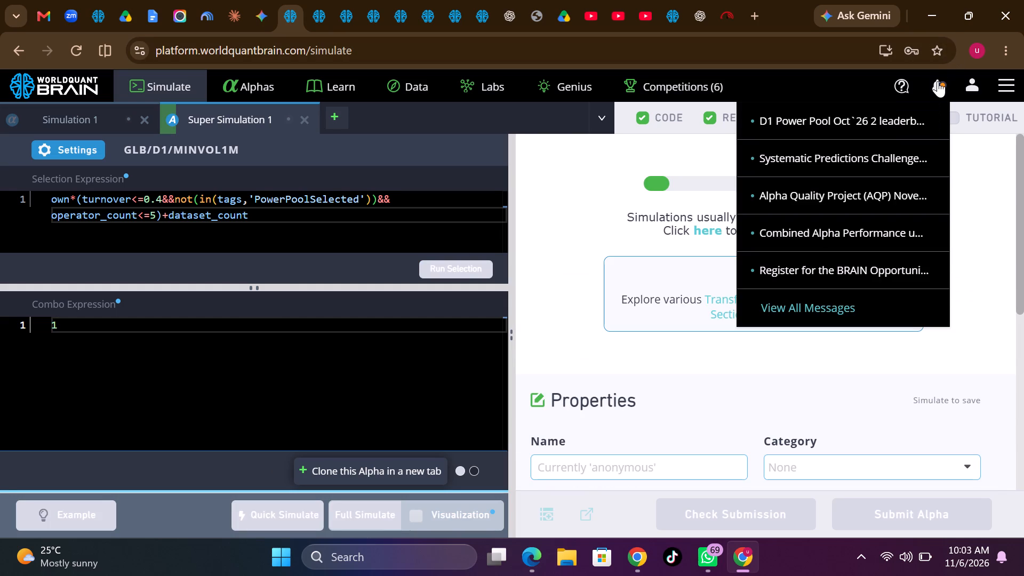
# Close the notifications list to return to the running super simulation.
pyautogui.click(938, 81)
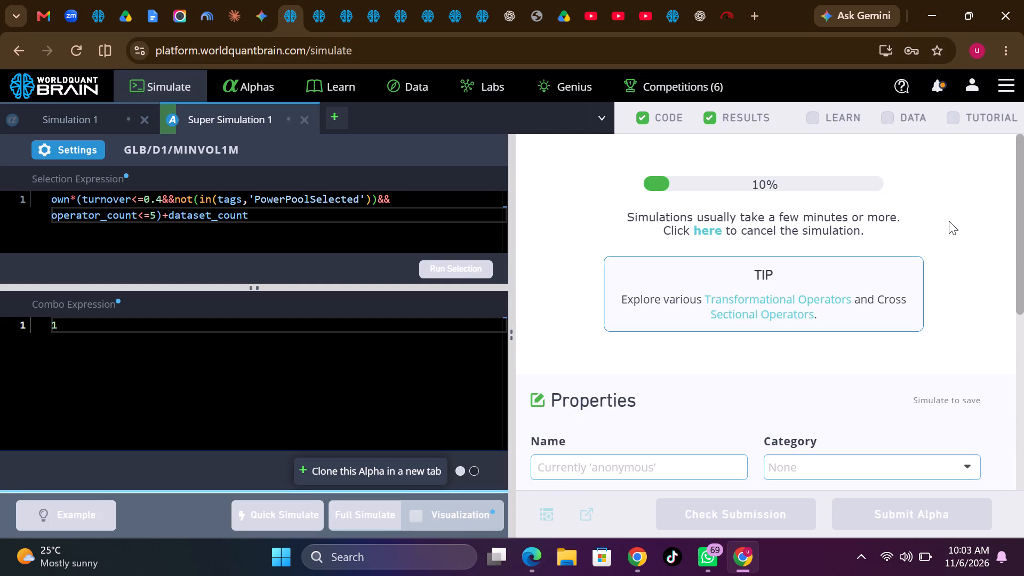
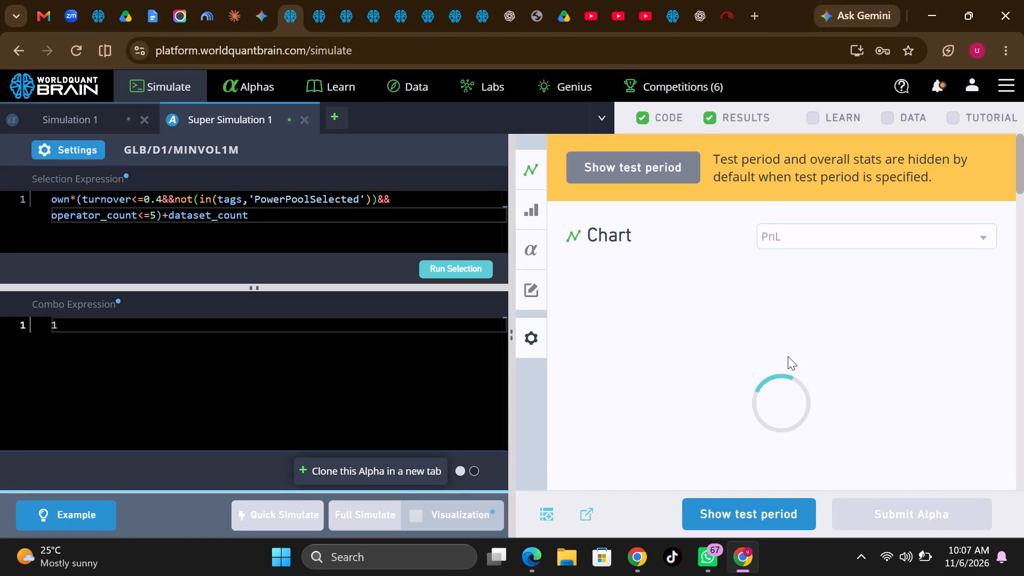
# Reveal the test period results for the simulated super alpha to examine its PnL chart and IS summary.
pyautogui.scroll(-3, 788, 356)
pyautogui.click(787, 514)
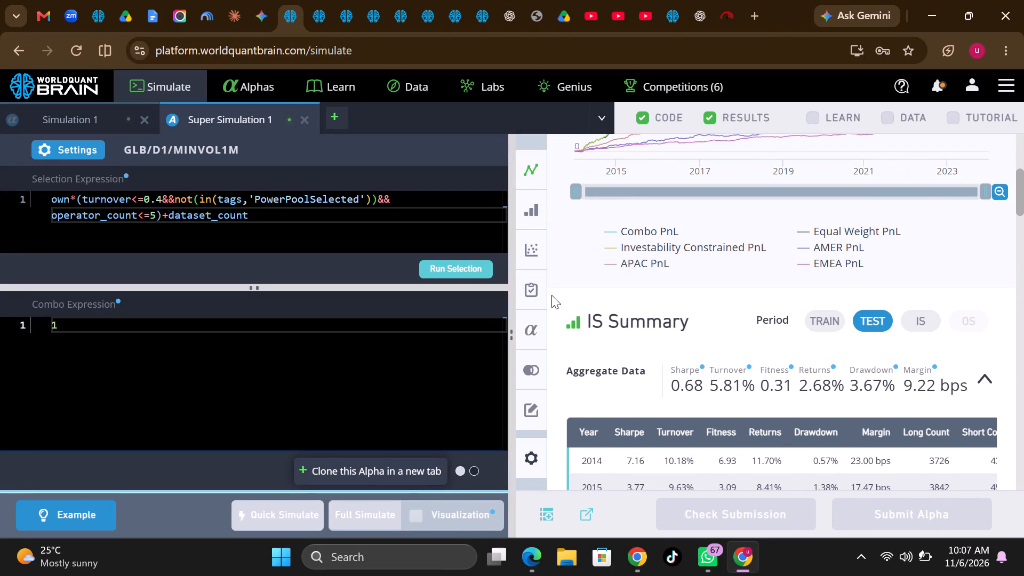
# Open the simulation settings of the GLB/D1/MINVOL1M super alpha.
pyautogui.click(81, 144)
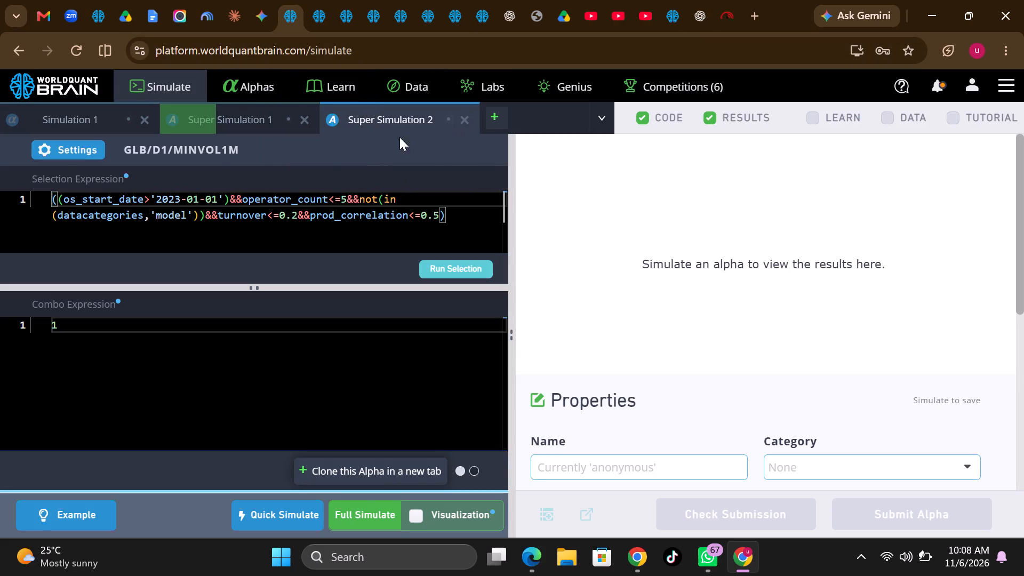
# Set the selection limit of the cloned super simulation to 20 and apply the settings.
pyautogui.click(77, 151)
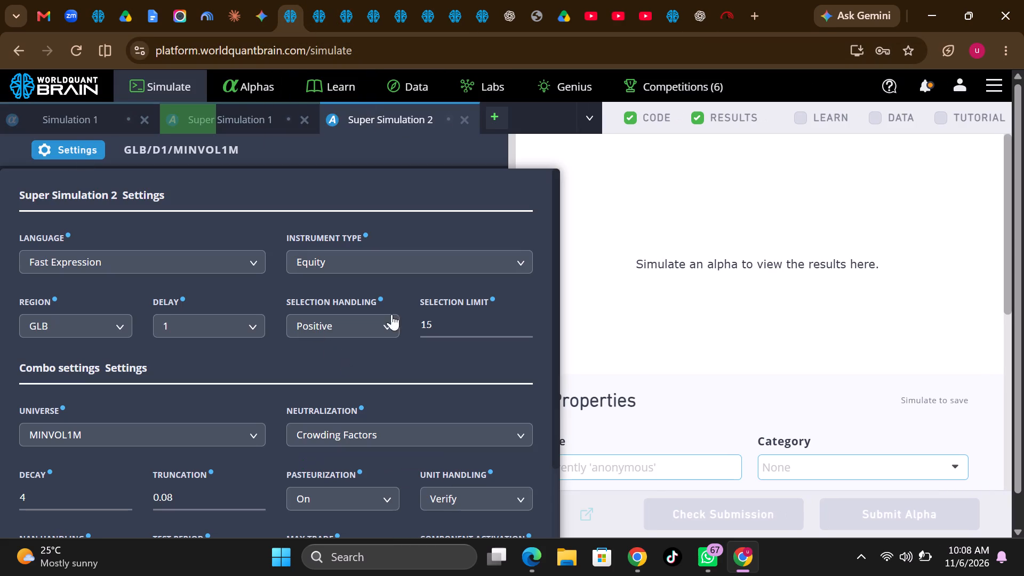
pyautogui.click(439, 328)
pyautogui.press('BackSpace')
pyautogui.press('0')
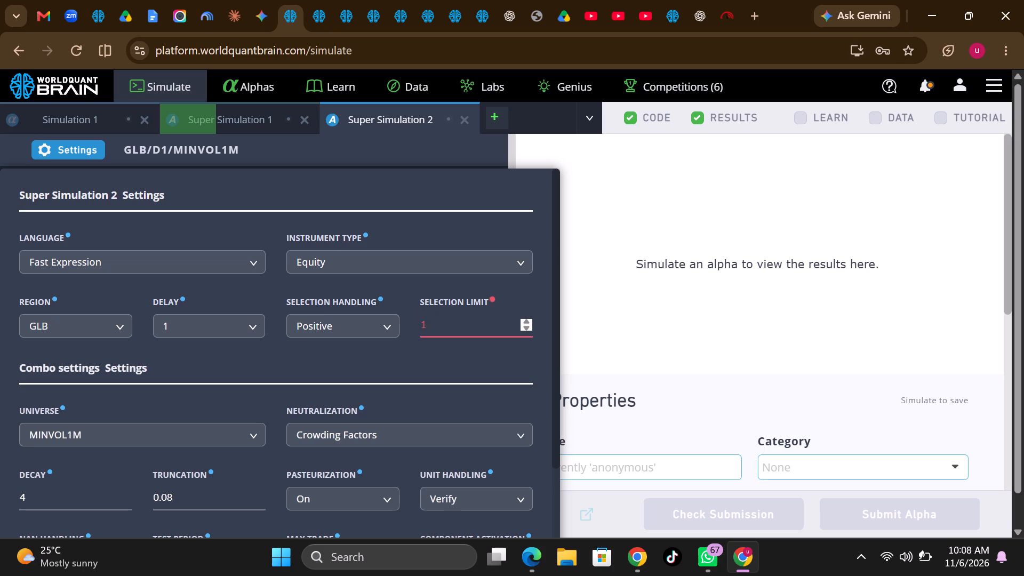
pyautogui.press('BackSpace')
pyautogui.press('BackSpace')
pyautogui.write('20')
pyautogui.scroll(-2, 411, 460)
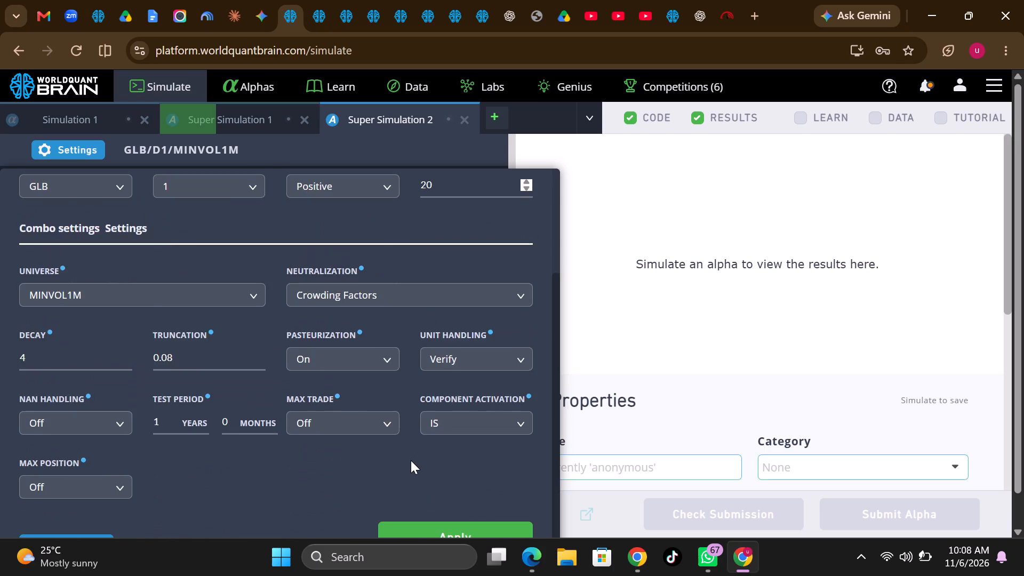
pyautogui.scroll(-1, 411, 460)
pyautogui.click(428, 502)
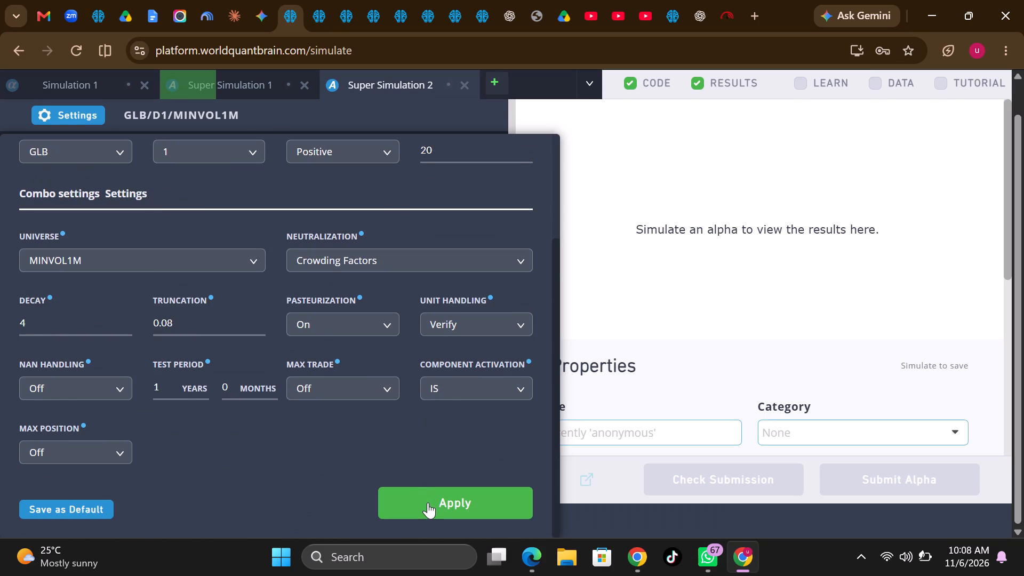
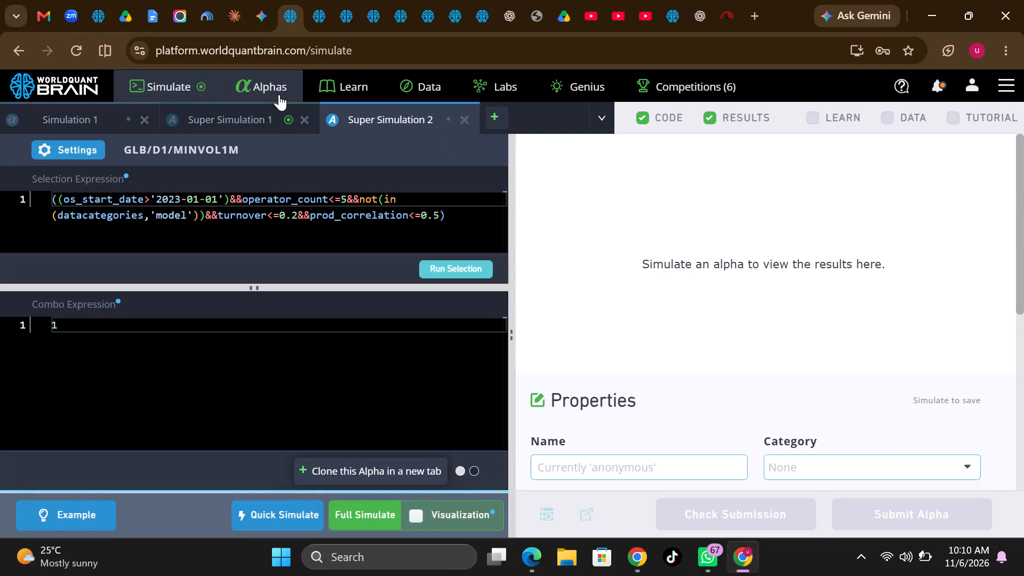
# Open Super Simulation 1, reveal its test period, and view the IS Summary for the IS period.
pyautogui.click(267, 123)
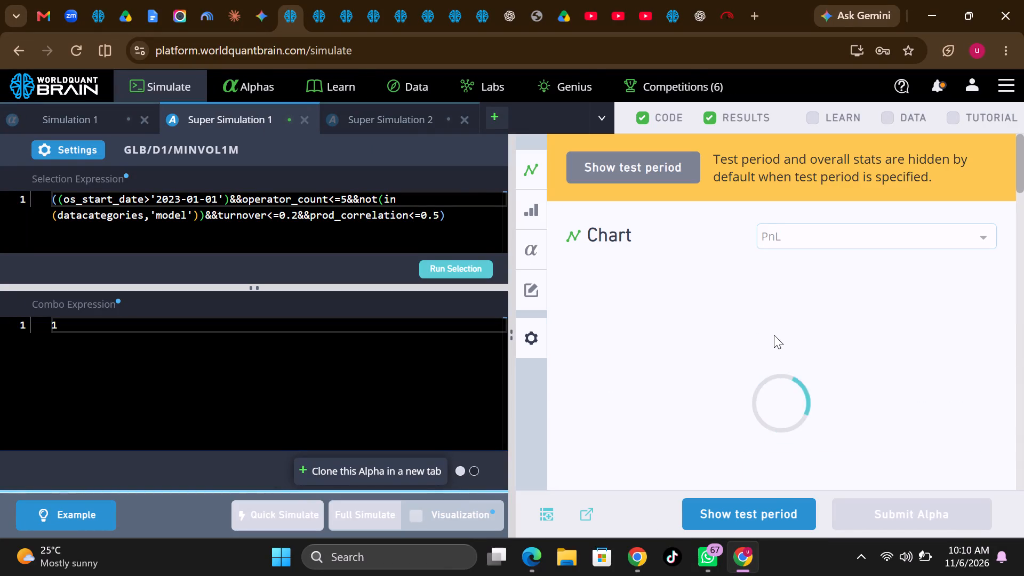
pyautogui.scroll(-2, 774, 335)
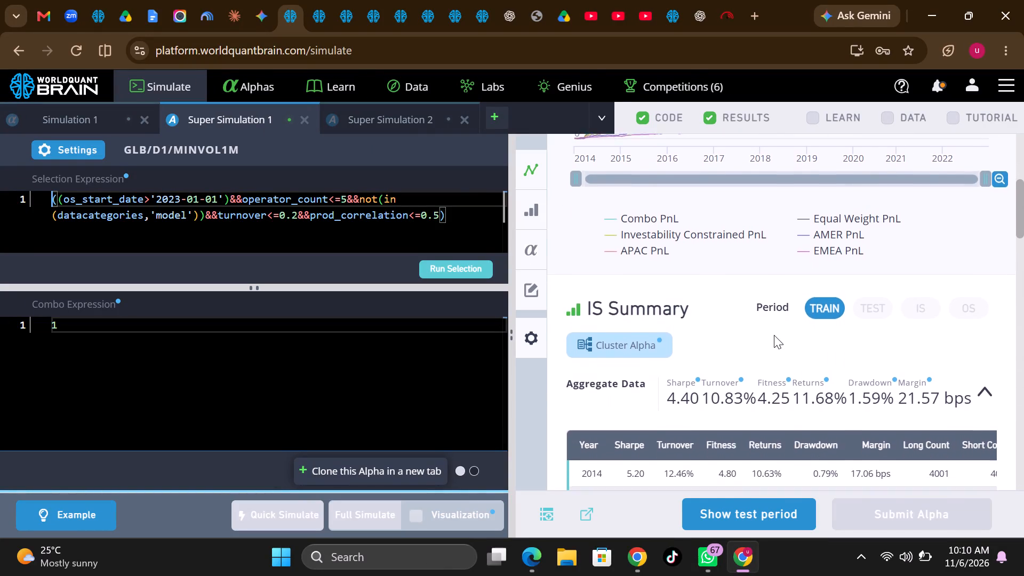
pyautogui.scroll(-1, 774, 335)
pyautogui.click(759, 516)
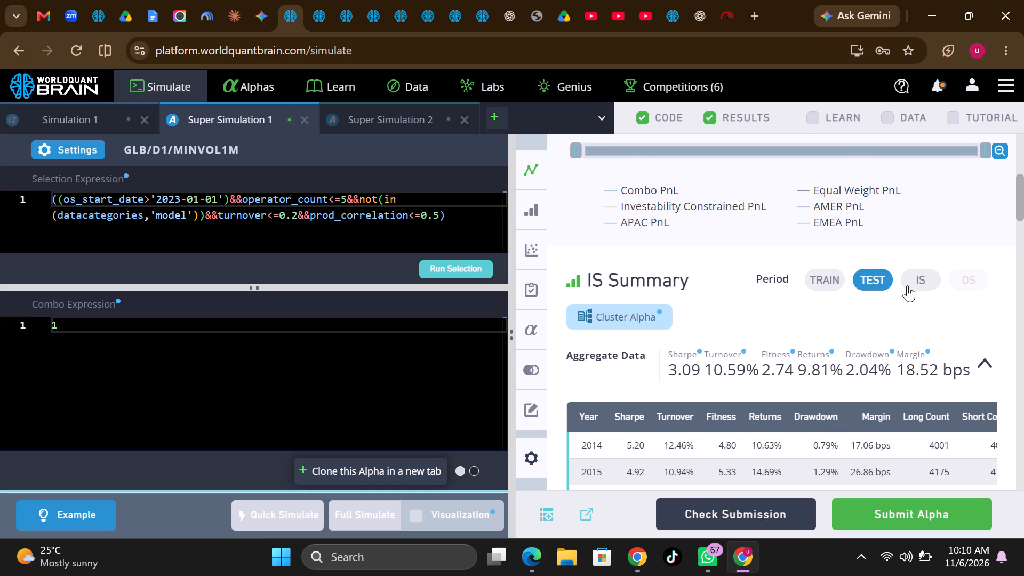
pyautogui.click(915, 281)
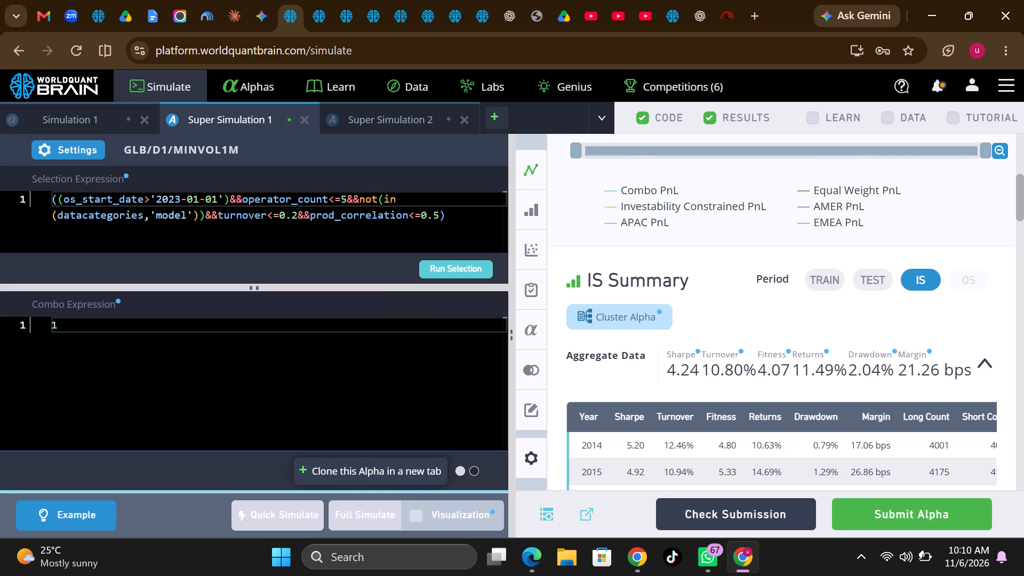
# In Super Simulation 2's selection expression, set turnover<=0.3 and operator_count<=6, and run a full simulation.
pyautogui.click(375, 120)
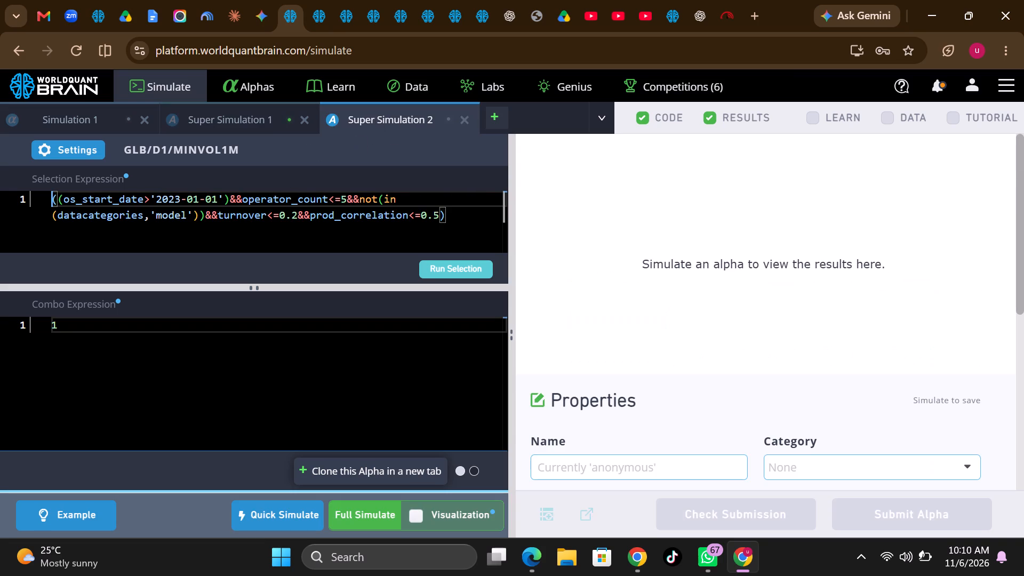
pyautogui.click(299, 216)
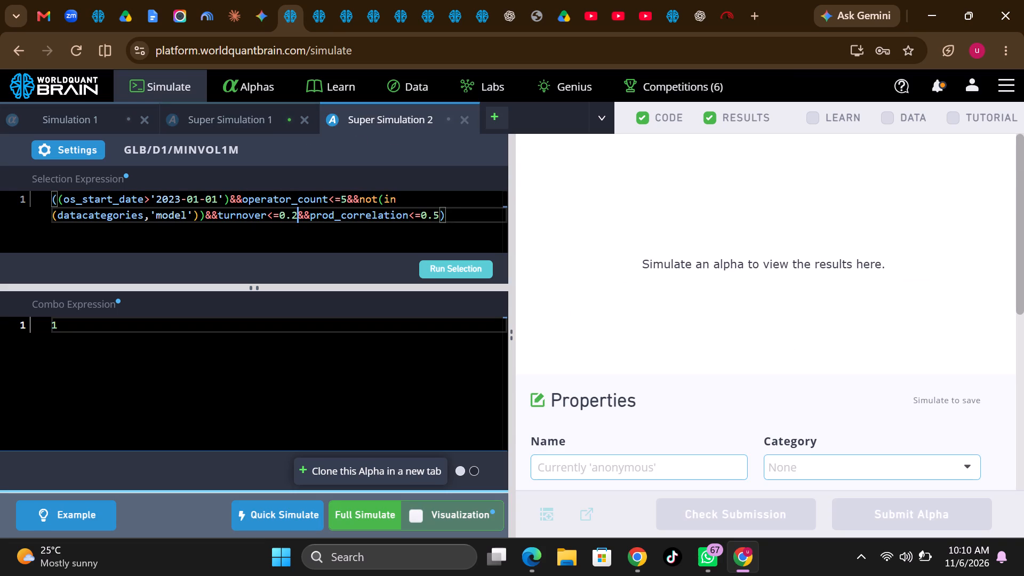
pyautogui.press('BackSpace')
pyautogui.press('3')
pyautogui.click(347, 199)
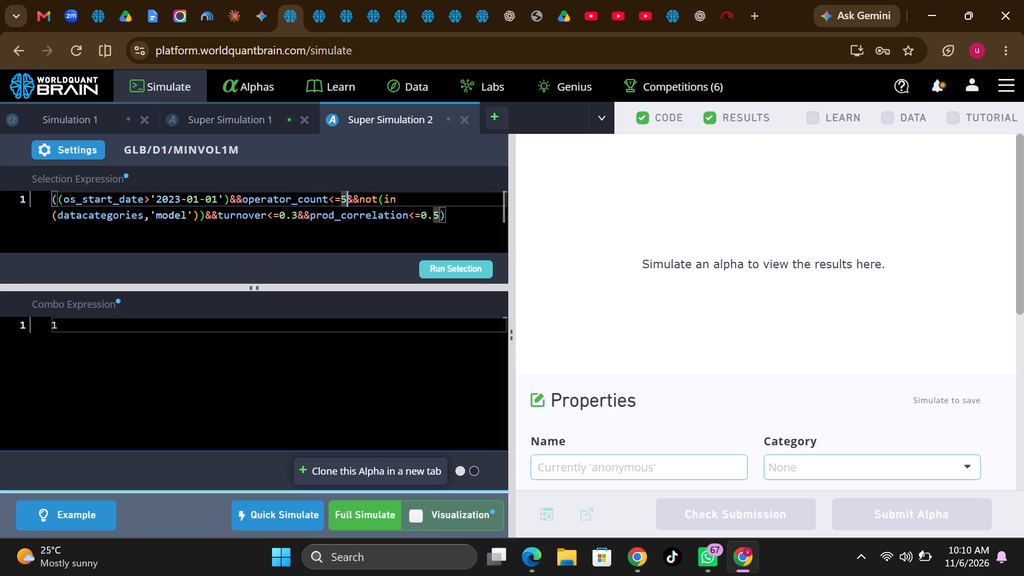
pyautogui.press('BackSpace')
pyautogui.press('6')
pyautogui.click(379, 517)
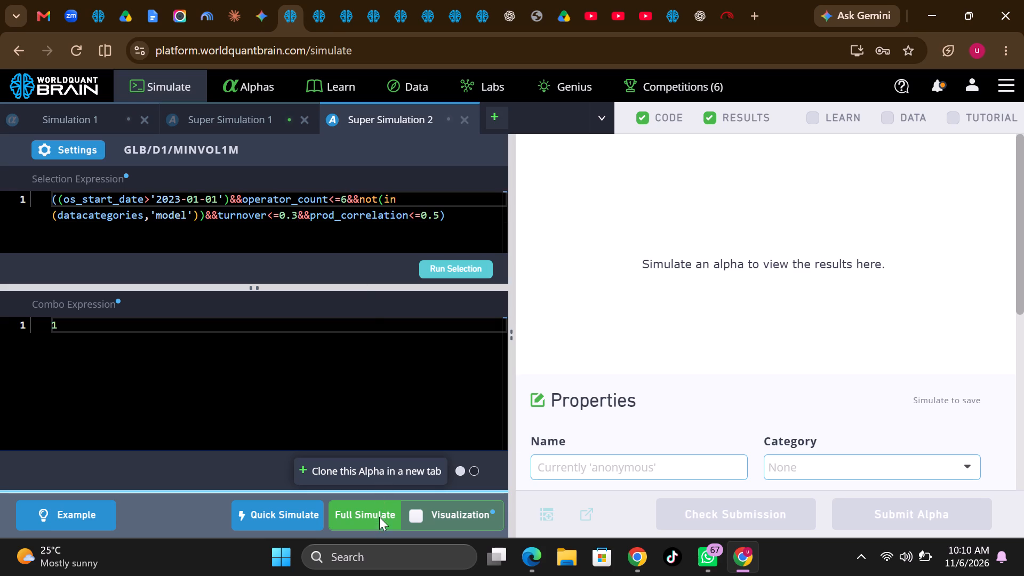
# Return to Super Simulation 1, review its PnL chart and yearly summary, and run the Prod Correlation check.
pyautogui.click(271, 114)
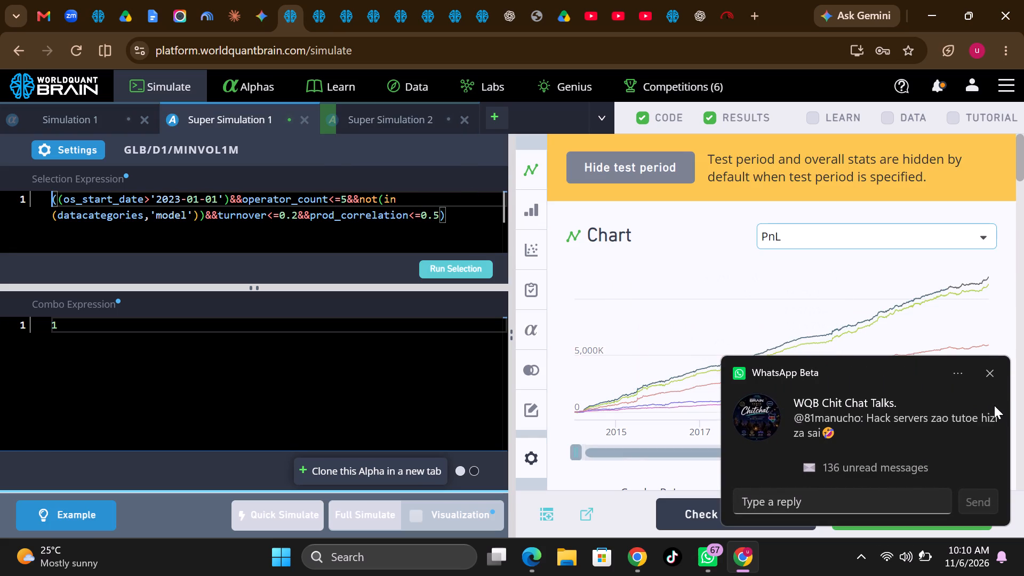
pyautogui.click(990, 371)
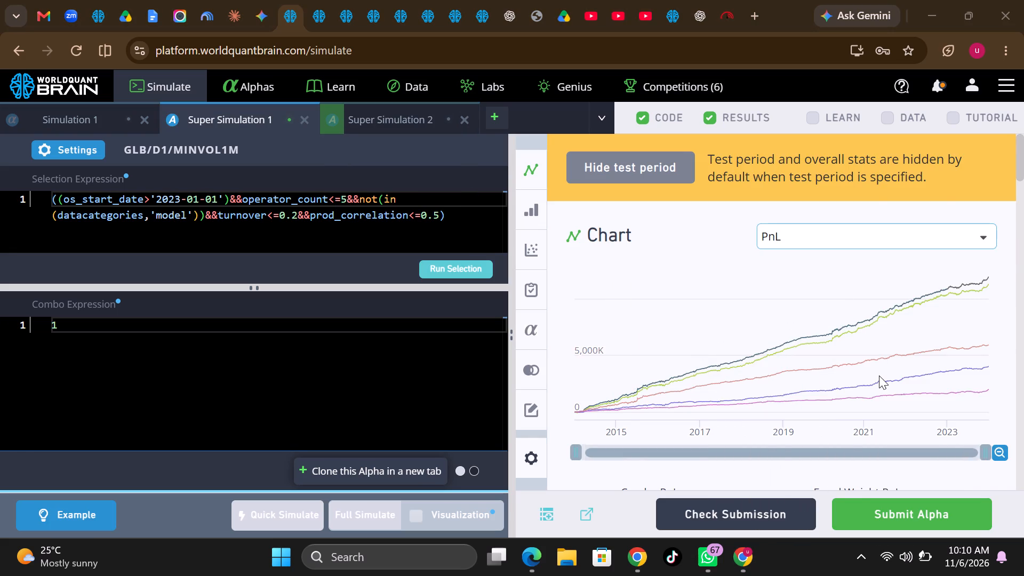
pyautogui.scroll(-2, 879, 375)
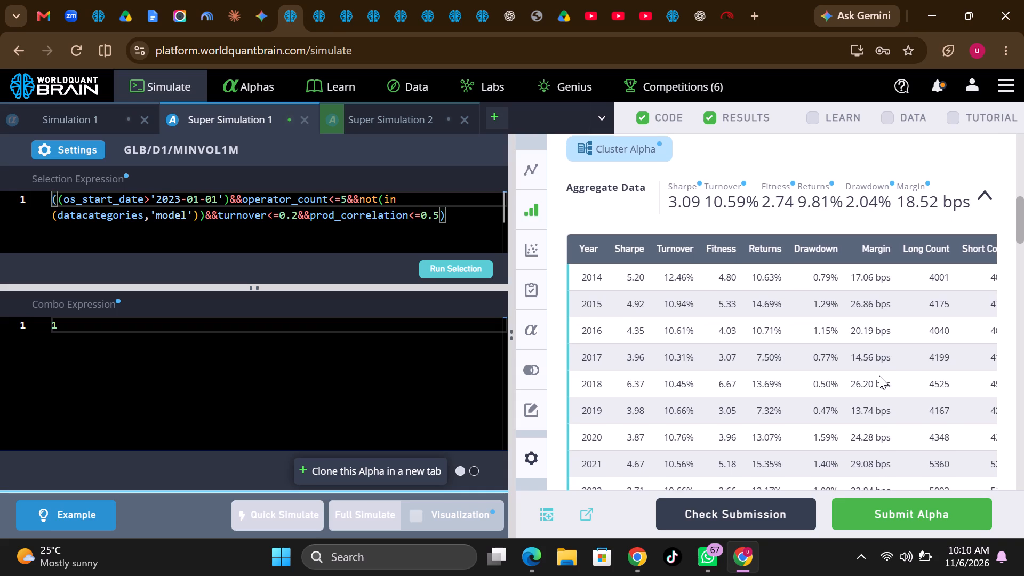
pyautogui.scroll(-6, 879, 375)
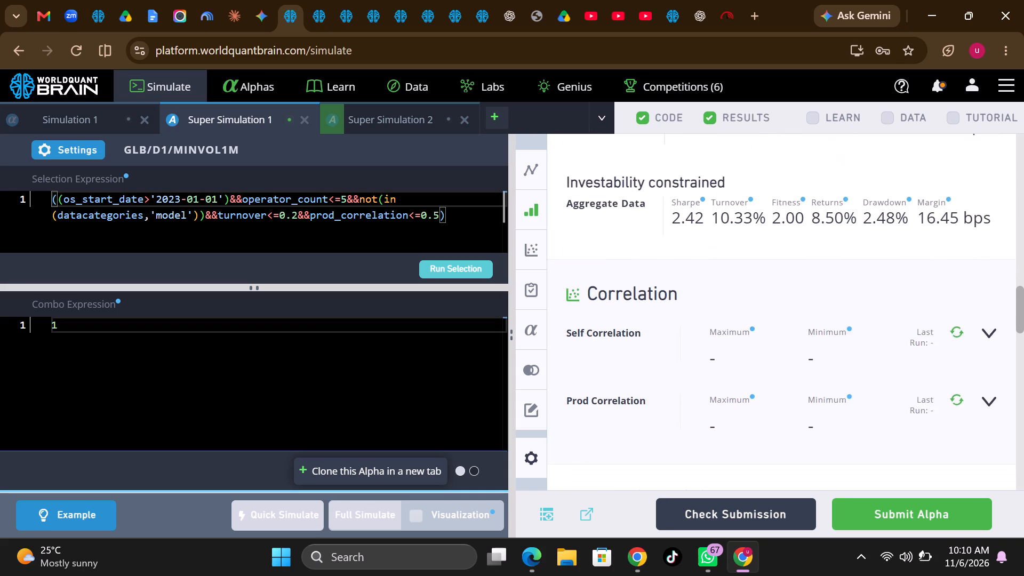
pyautogui.scroll(-1, 879, 375)
pyautogui.click(952, 290)
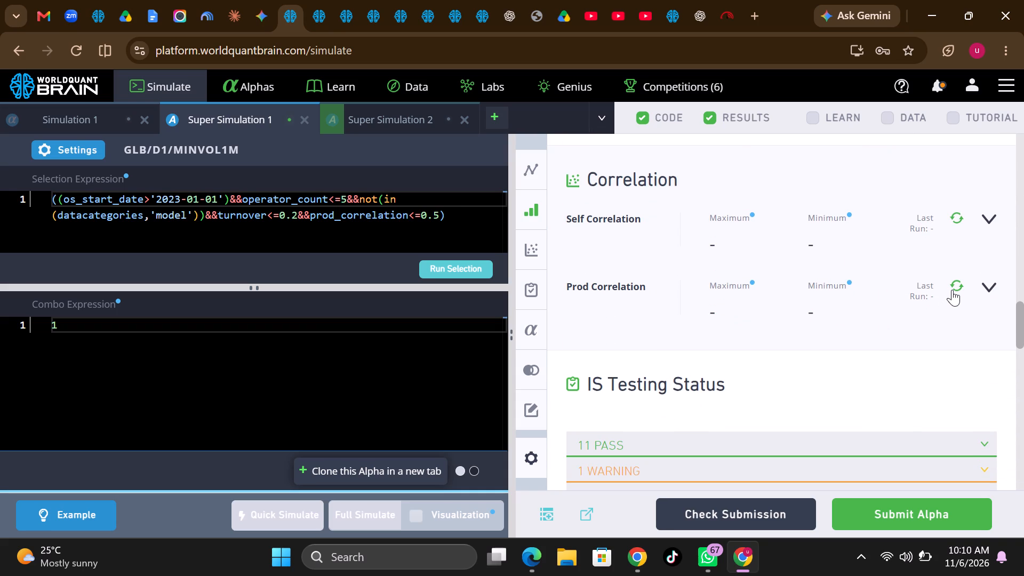
# Expand the warning entry under IS Testing Status to read its details.
pyautogui.click(714, 466)
pyautogui.scroll(-2, 714, 466)
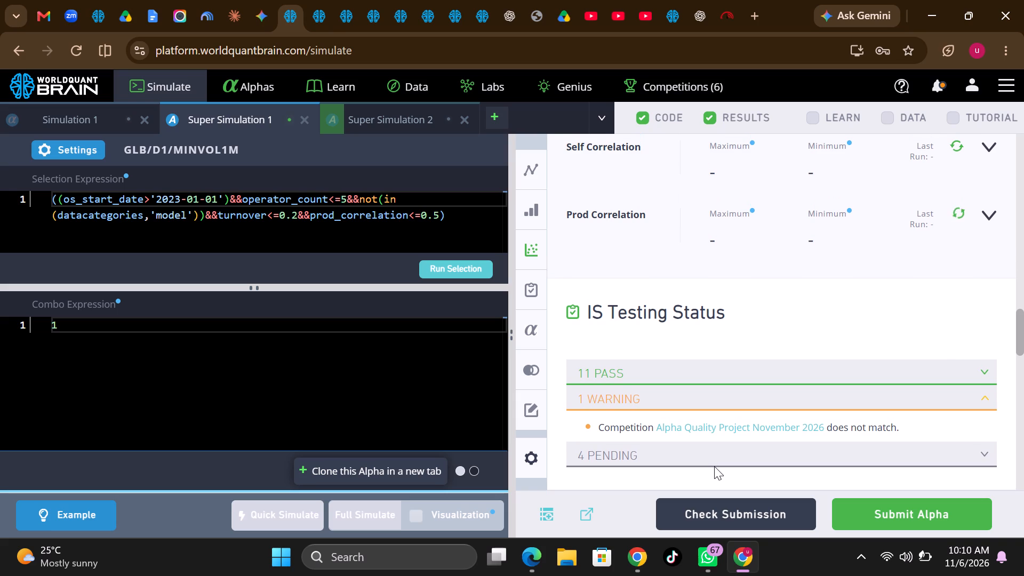
# Check the prod correlation and IS testing status of Super Simulation 1, and the progress of Super Simulation 2.
pyautogui.scroll(-3, 714, 466)
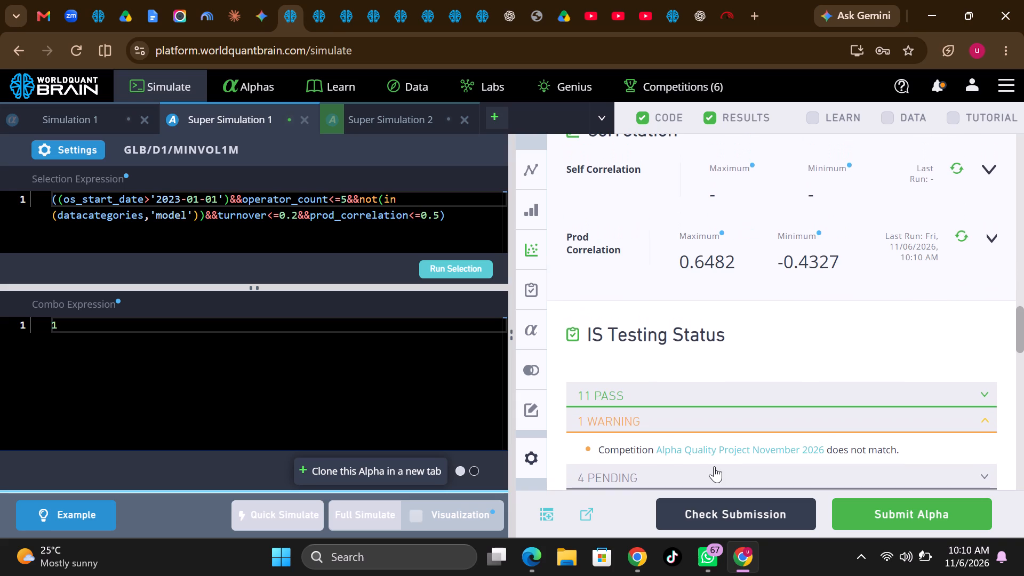
pyautogui.scroll(-2, 714, 466)
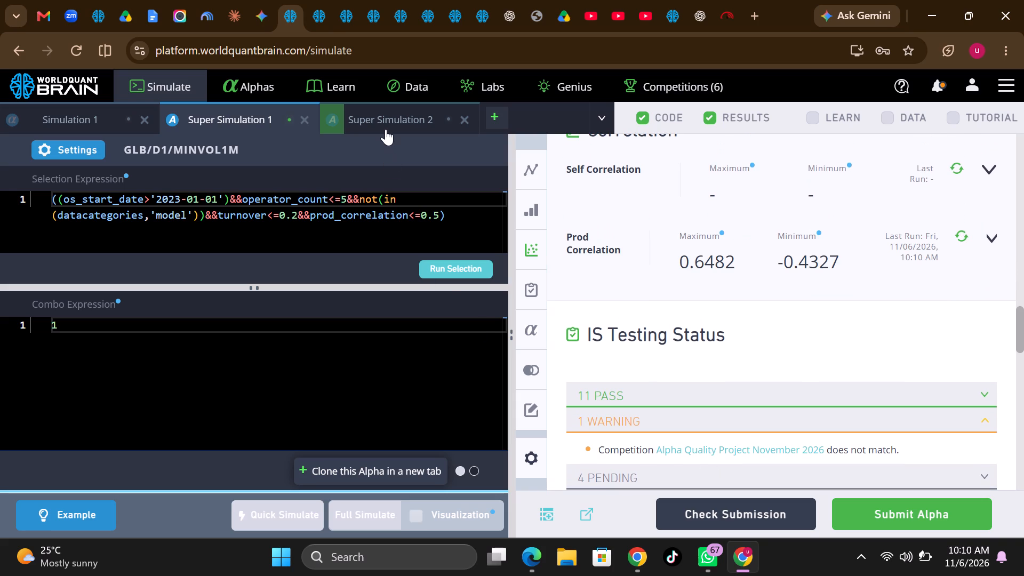
pyautogui.click(385, 127)
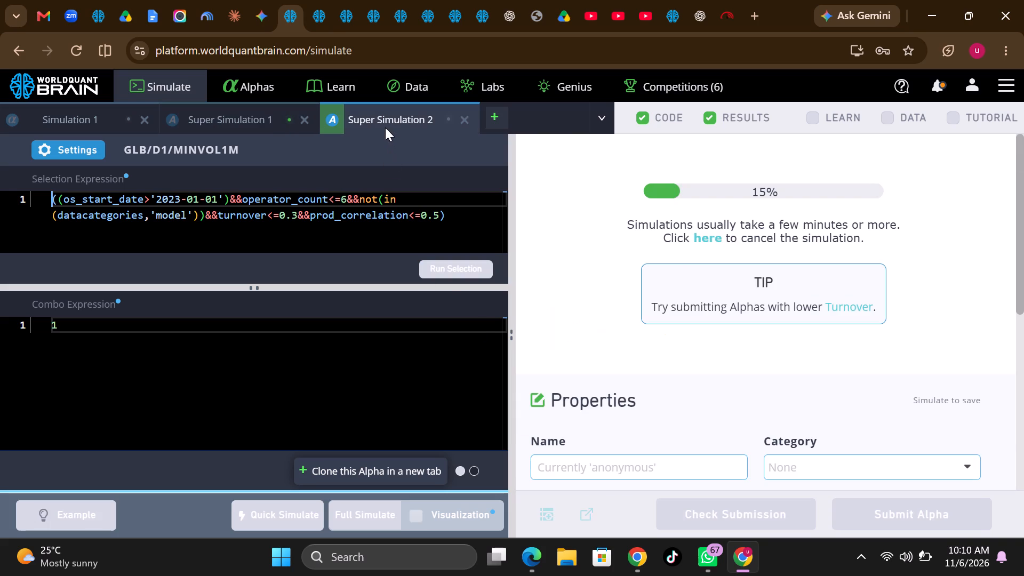
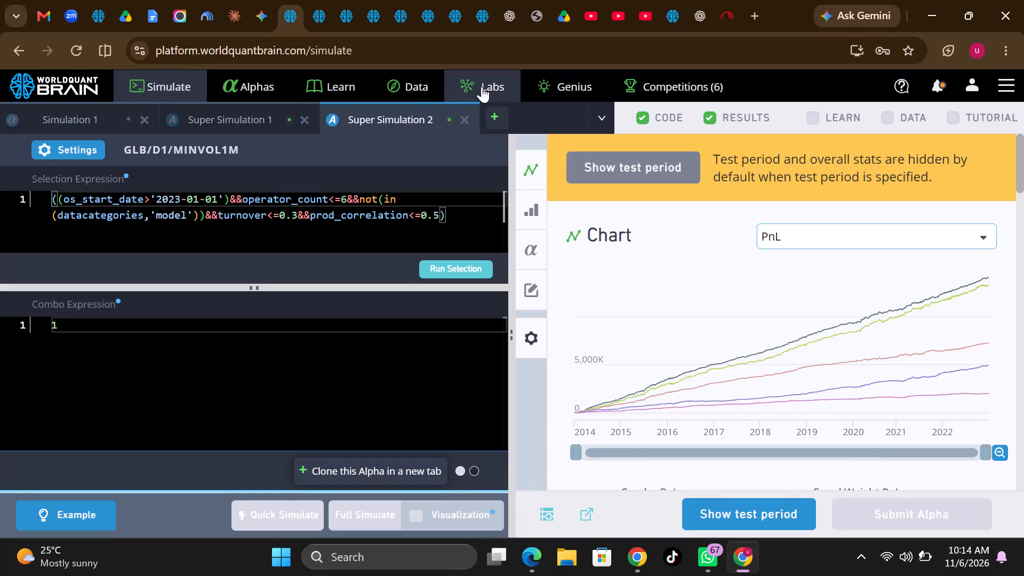
# Reveal the test period of Super Simulation 2, review its IS-period summary, and run its prod correlation check.
pyautogui.scroll(-2, 641, 345)
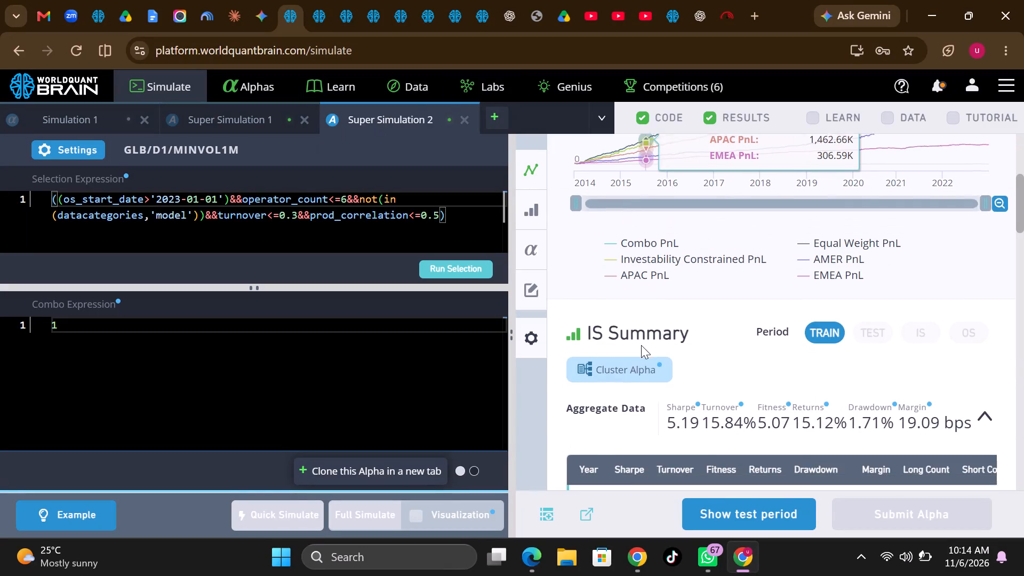
pyautogui.scroll(-1, 641, 345)
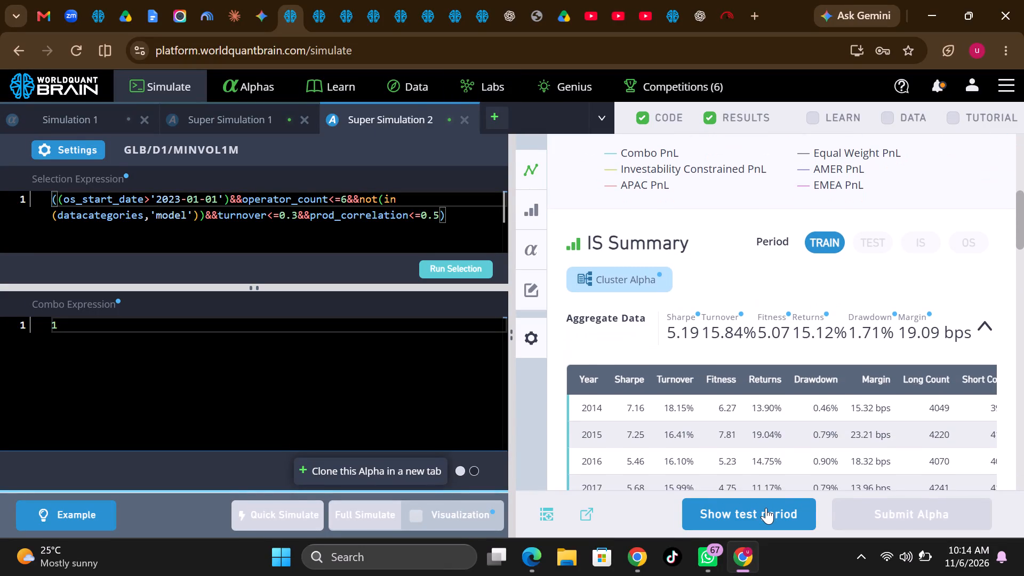
pyautogui.click(766, 508)
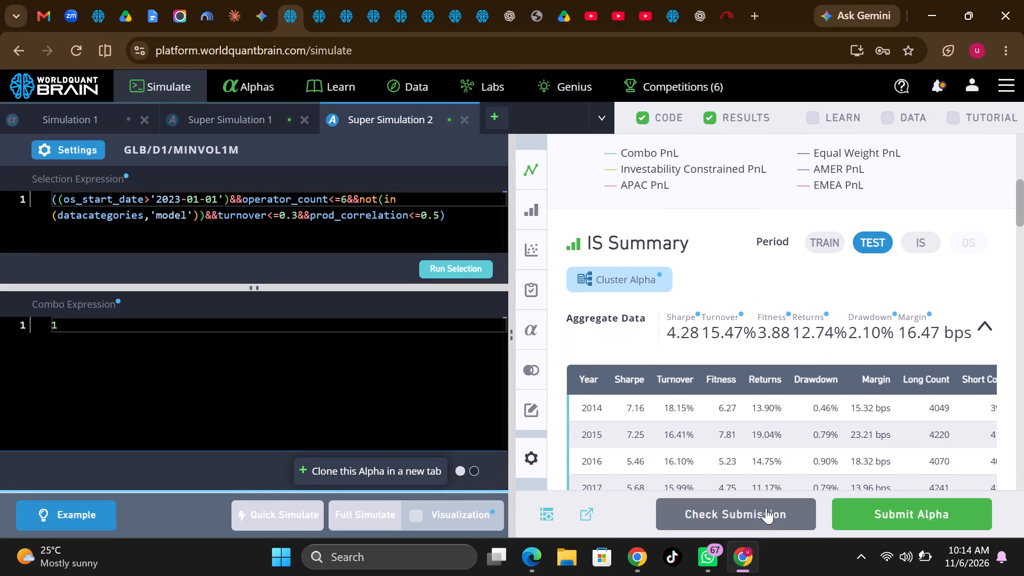
pyautogui.click(918, 245)
pyautogui.scroll(-4, 939, 362)
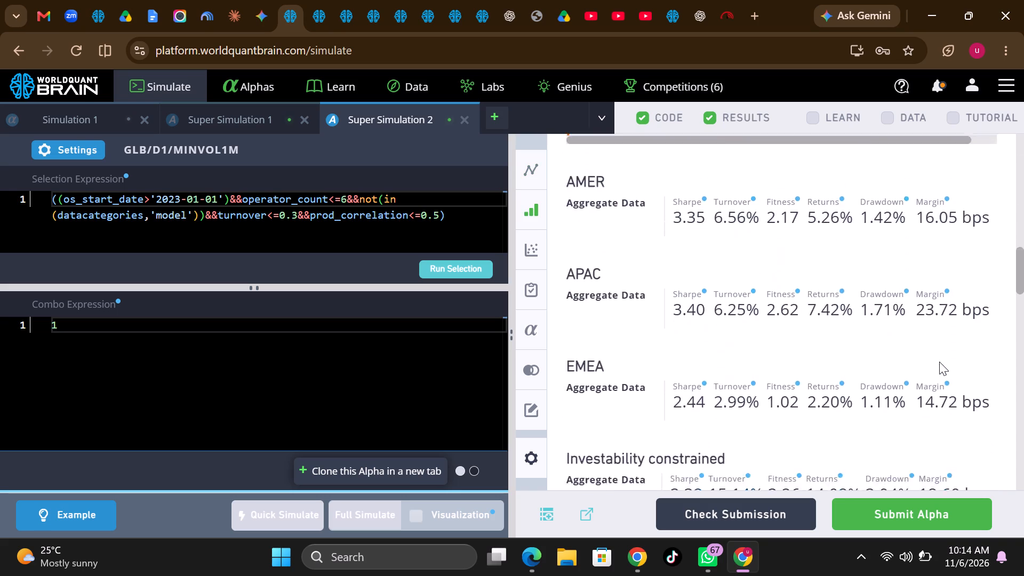
pyautogui.scroll(-3, 939, 362)
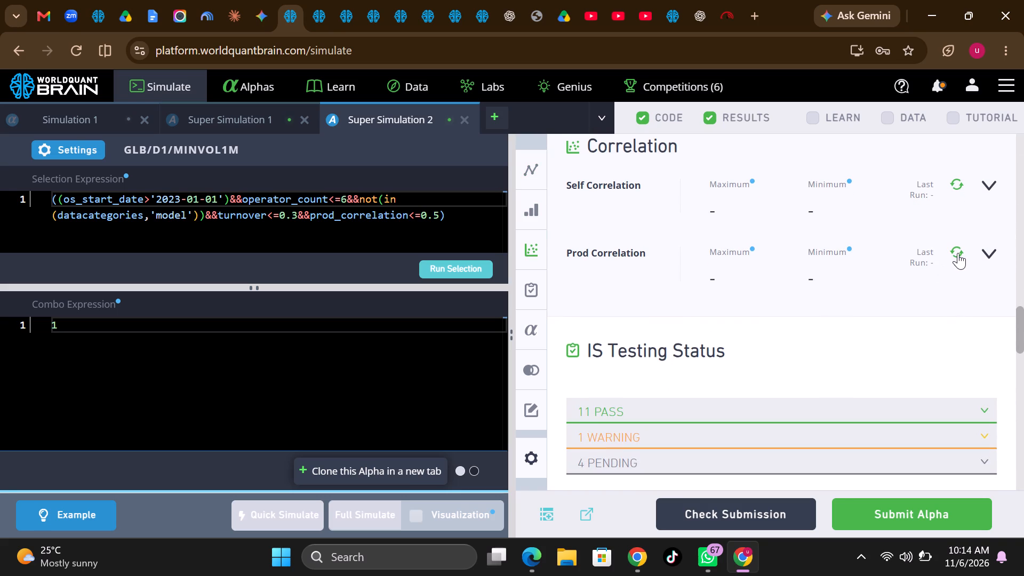
pyautogui.click(958, 252)
# Edit the selection expression to use prod_correlation<=0.68 and turnover<=0.375, and multiply the bracketed conditions by self_correlation.
pyautogui.click(439, 215)
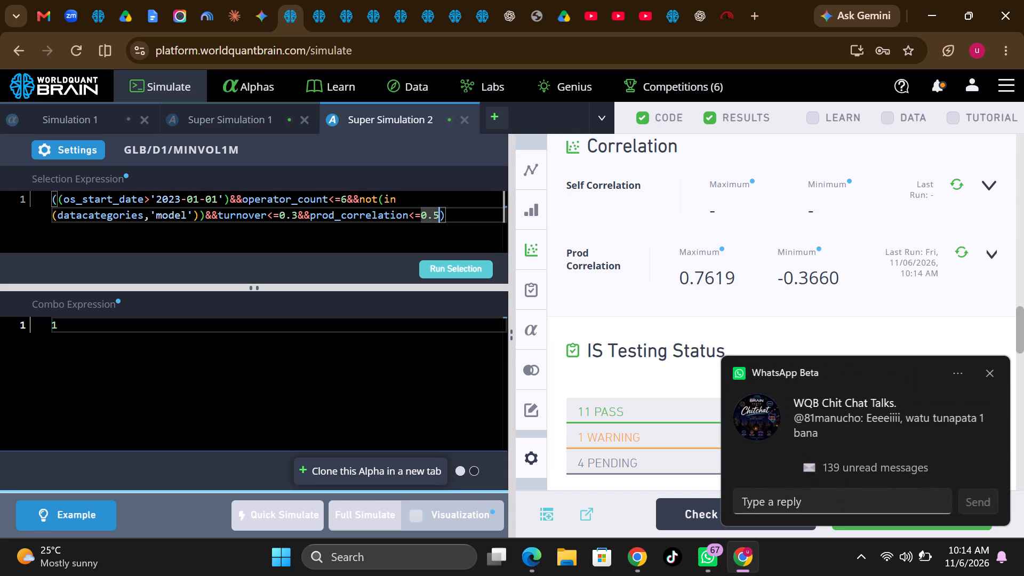
pyautogui.press('BackSpace')
pyautogui.write('68')
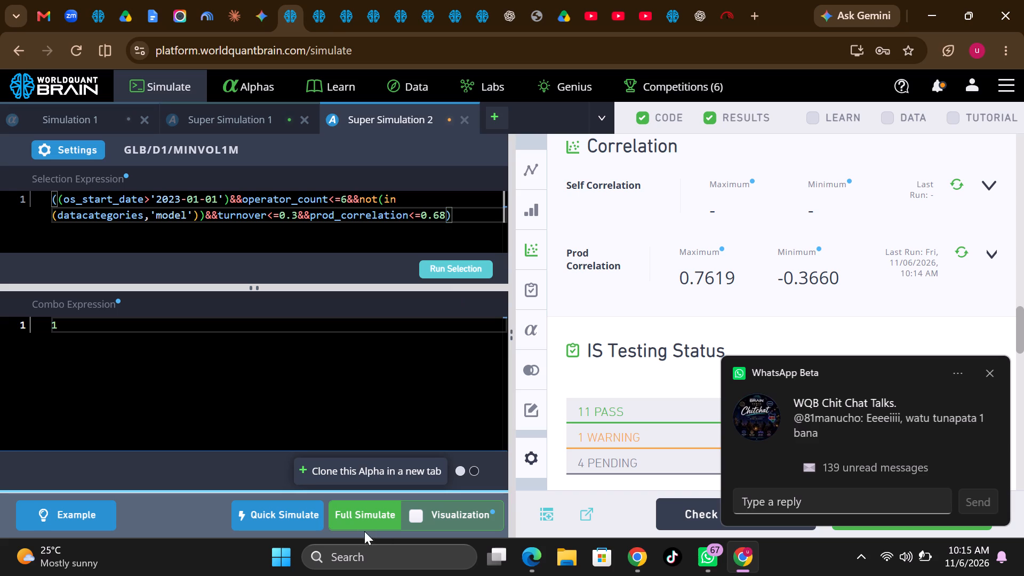
pyautogui.click(296, 214)
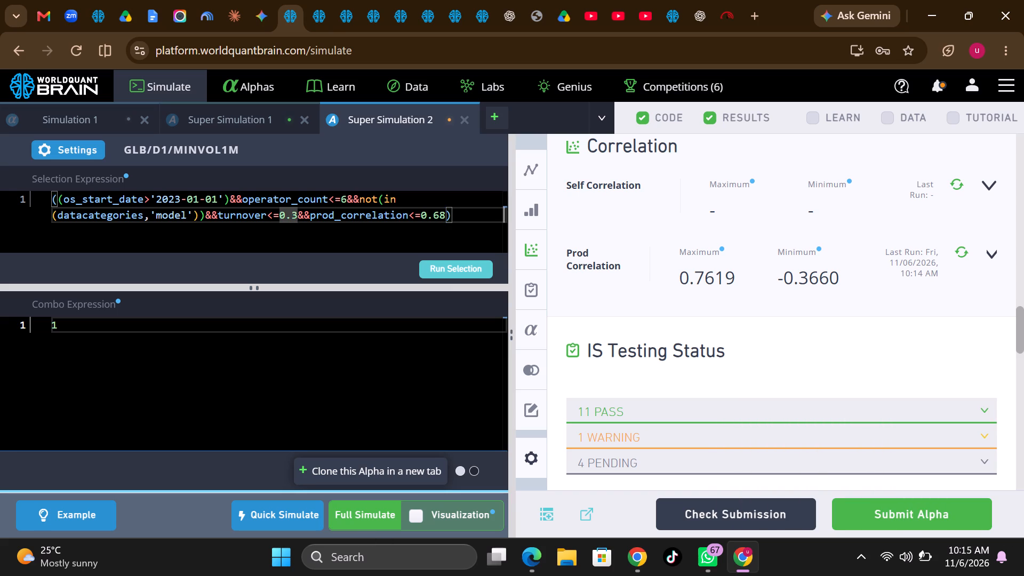
pyautogui.write('75')
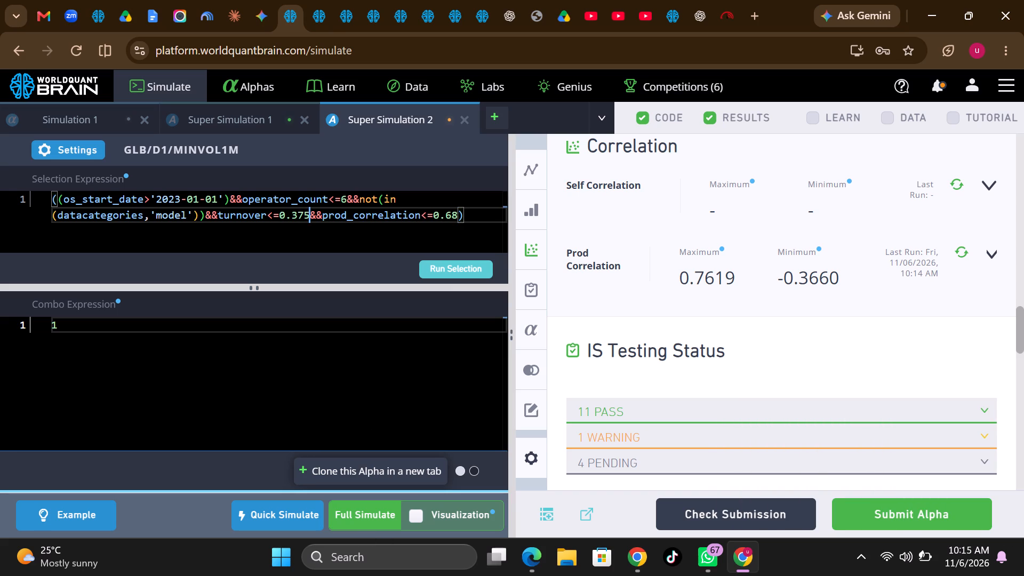
pyautogui.click(470, 218)
pyautogui.hotkey('shift', '*')
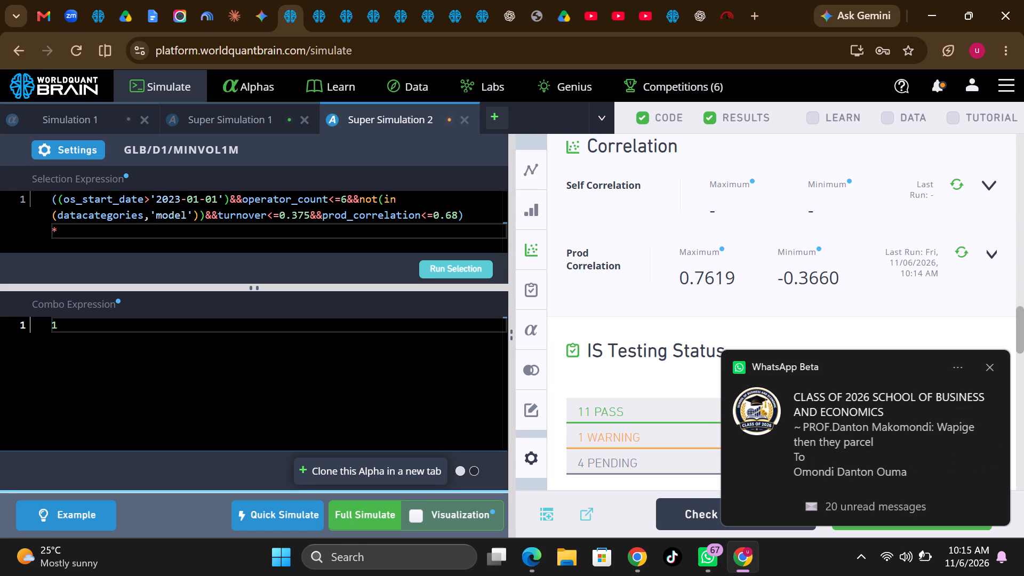
pyautogui.write('self')
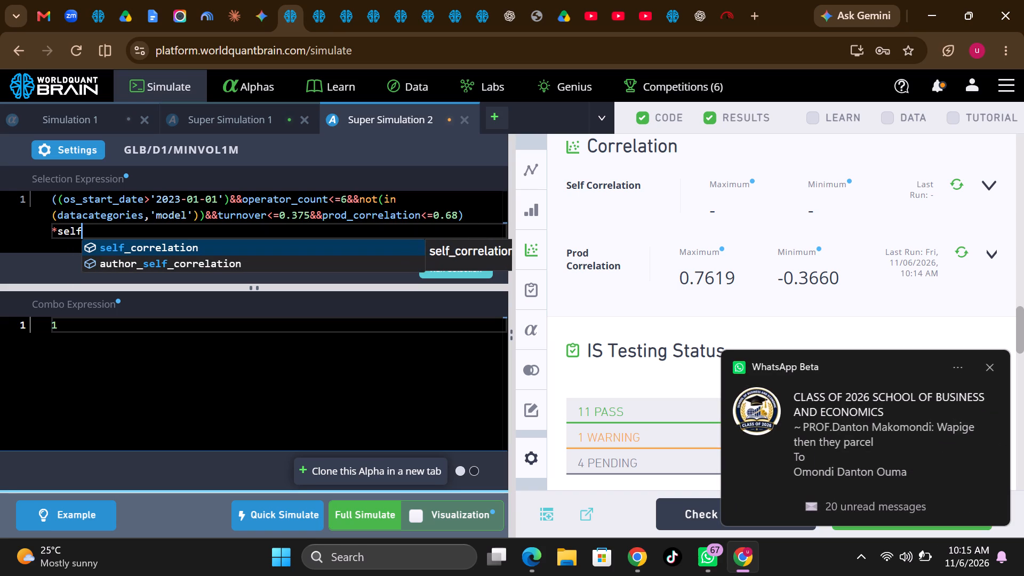
pyautogui.click(198, 250)
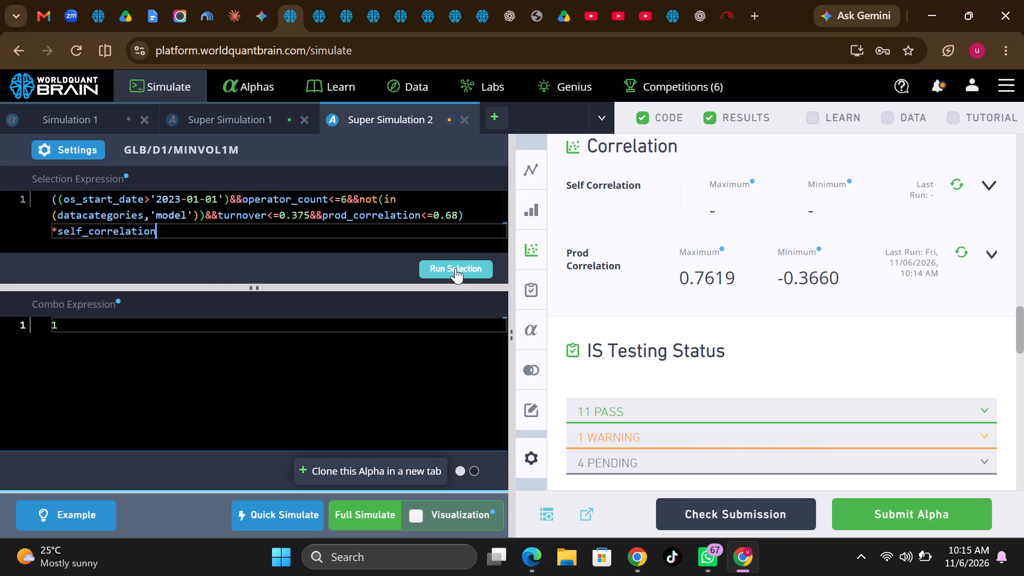
# Run the revised selection, look over the selected alphas, and start a full simulation of Super Simulation 2.
pyautogui.click(456, 270)
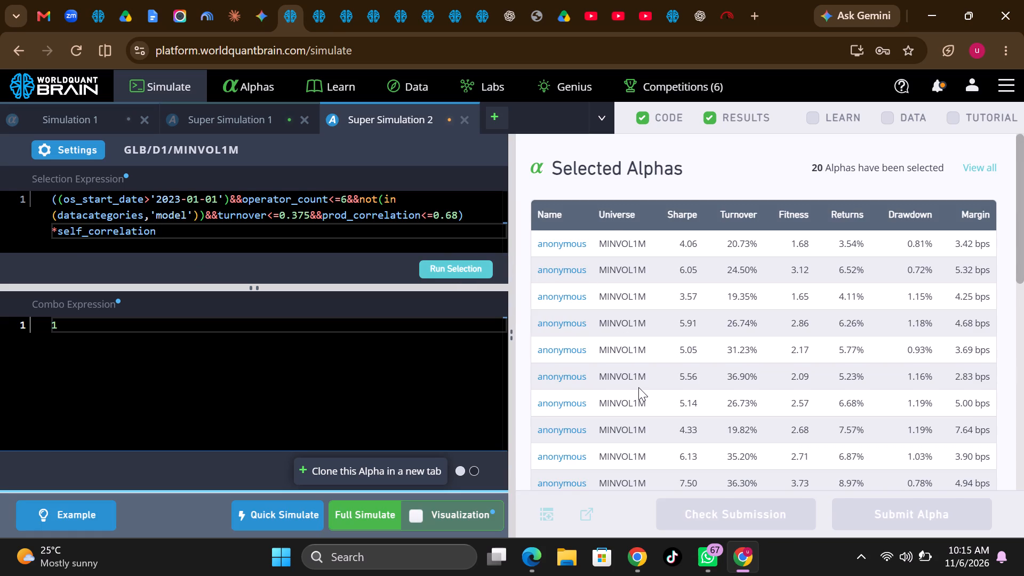
pyautogui.scroll(-4, 638, 387)
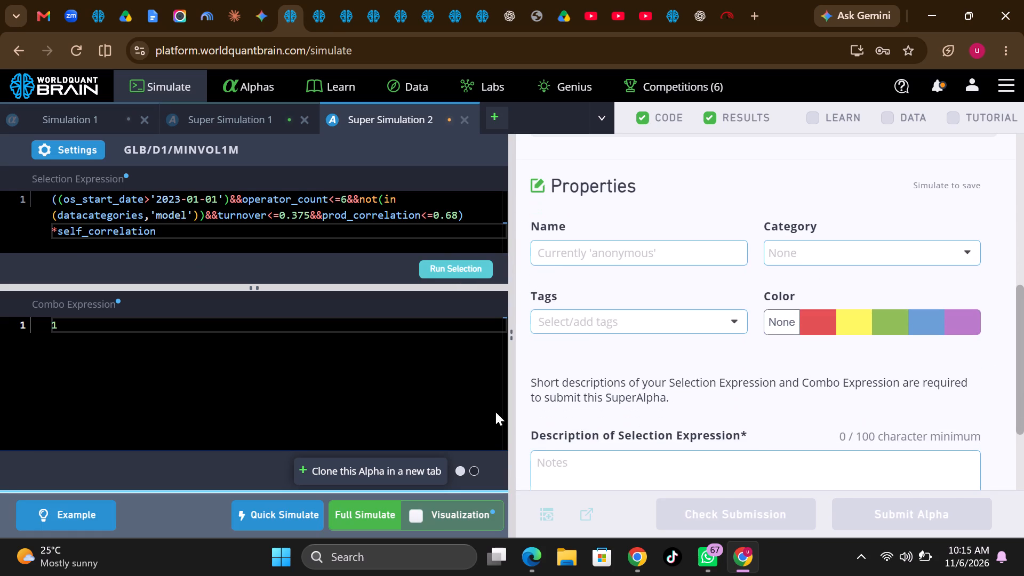
pyautogui.click(377, 518)
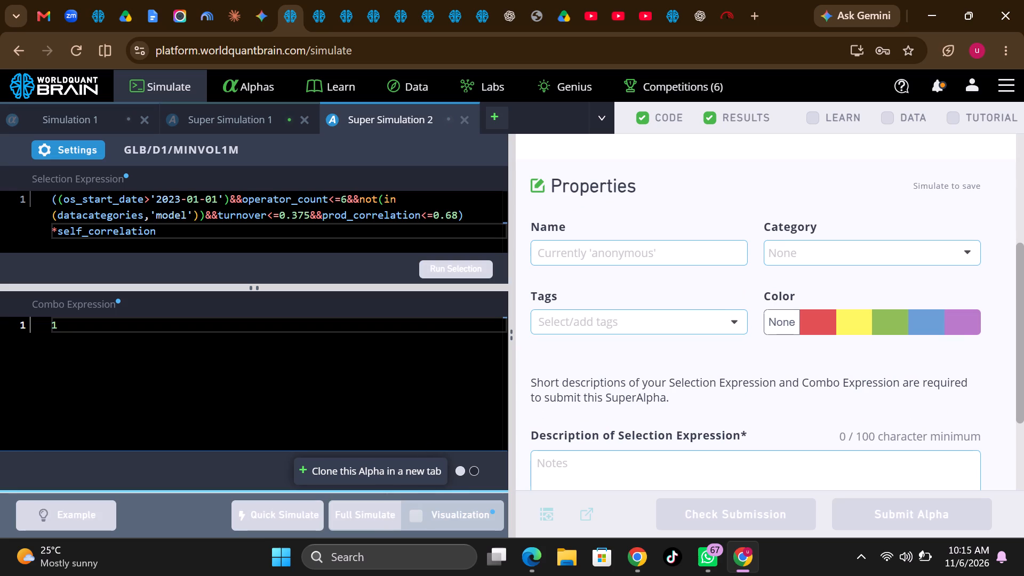
pyautogui.scroll(2, 633, 373)
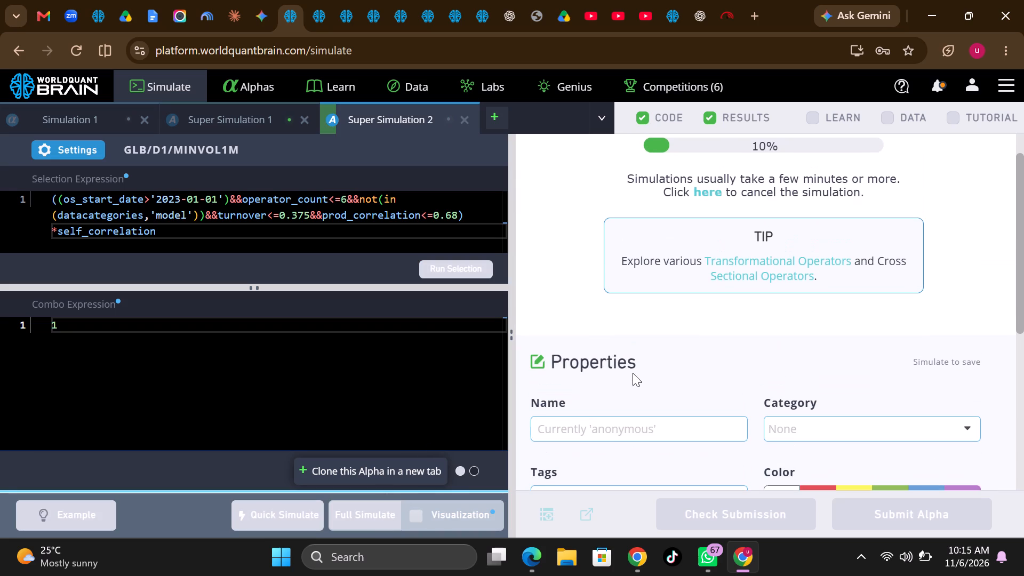
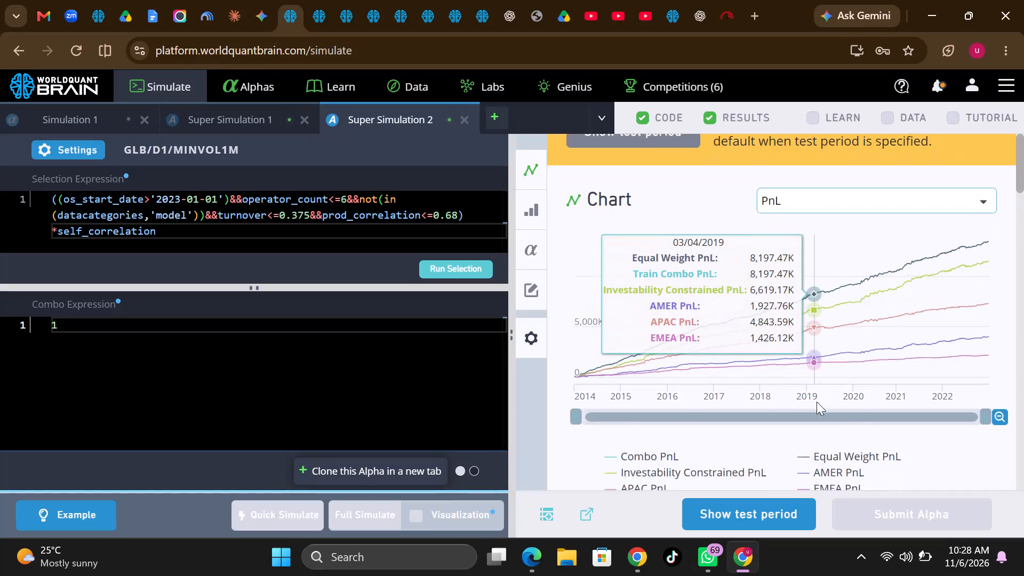
# Reveal the test period of Super Simulation 2 and review its IS-period summary.
pyautogui.scroll(-2, 817, 402)
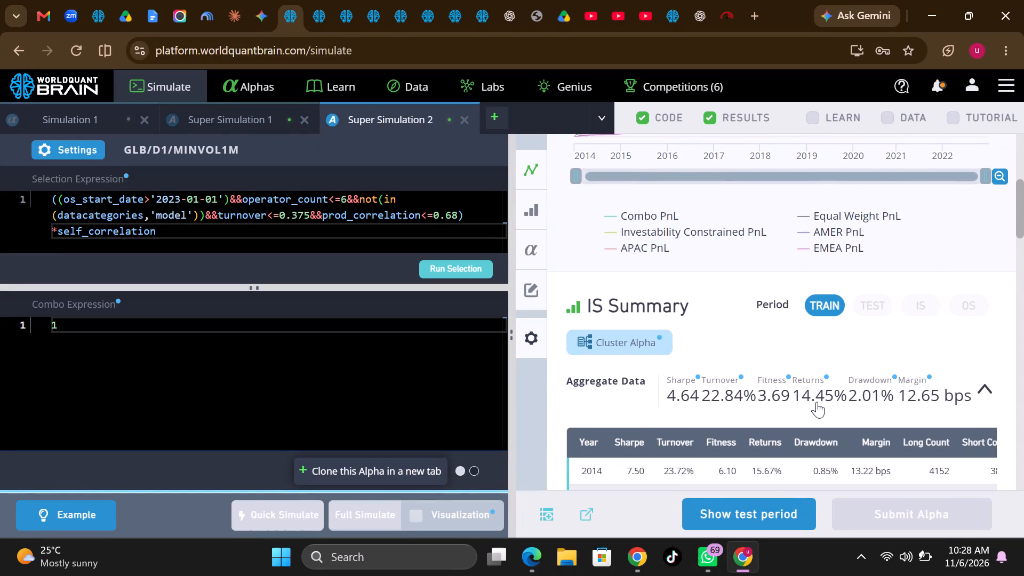
pyautogui.click(780, 511)
pyautogui.scroll(-1, 844, 352)
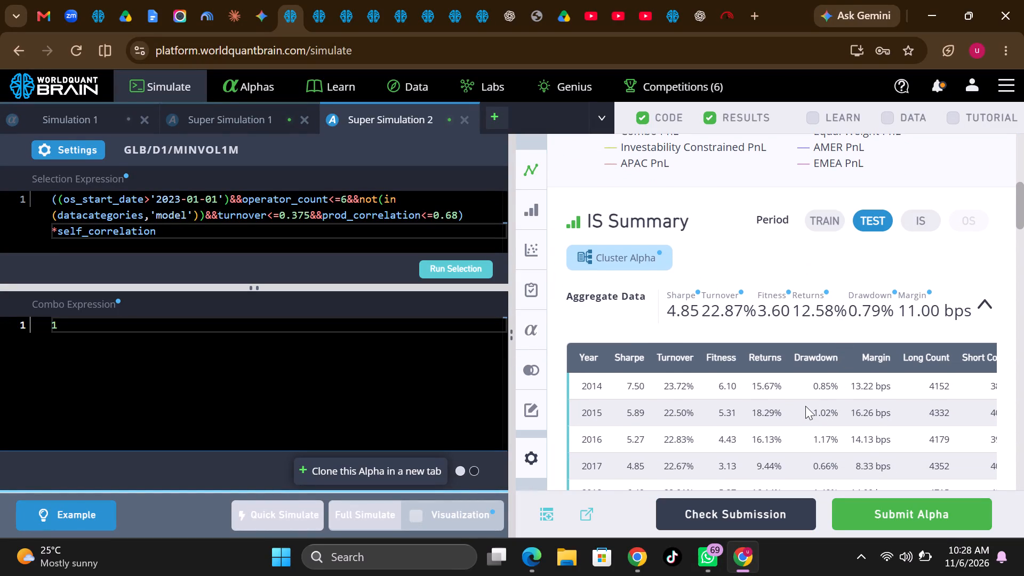
pyautogui.click(917, 221)
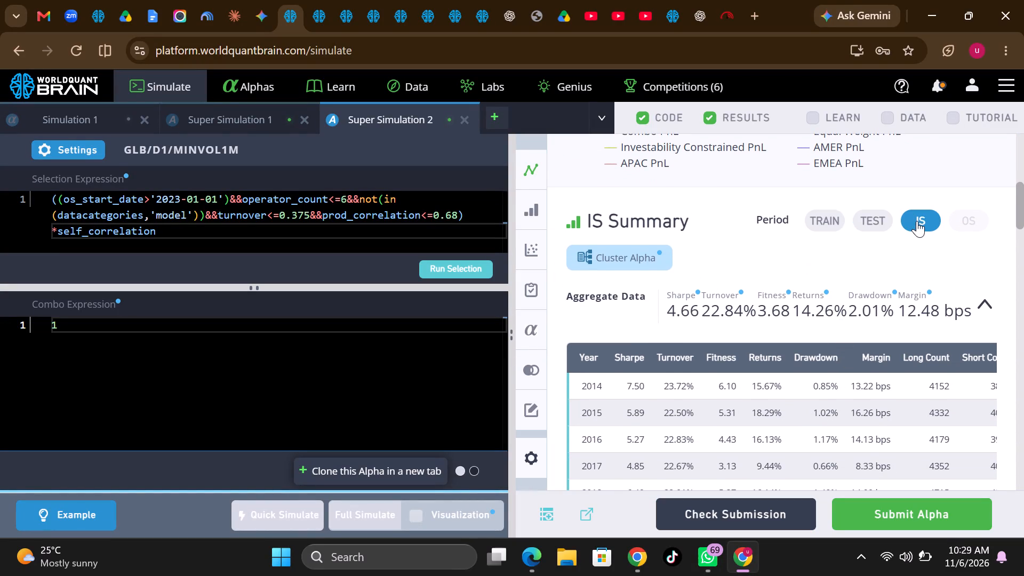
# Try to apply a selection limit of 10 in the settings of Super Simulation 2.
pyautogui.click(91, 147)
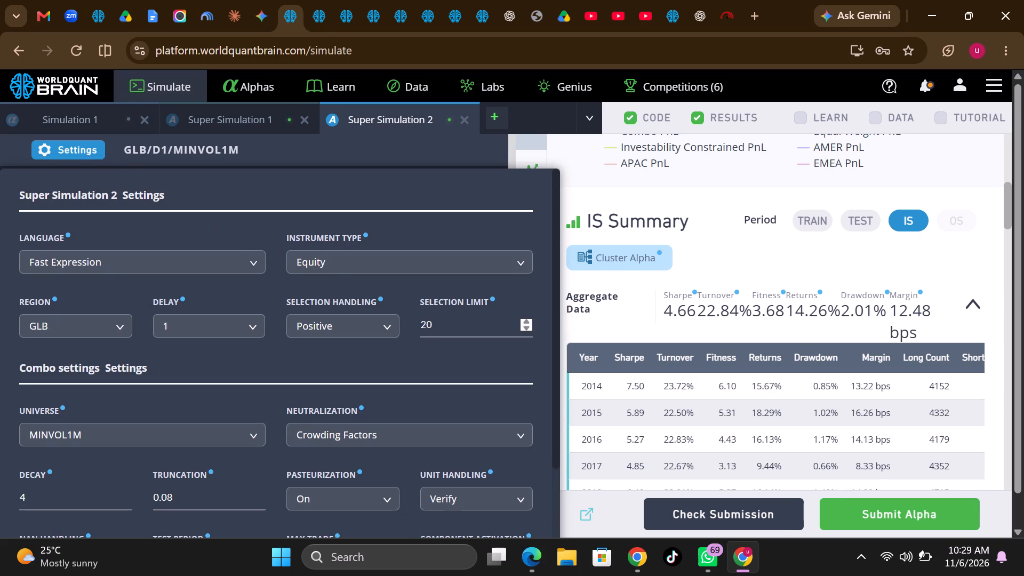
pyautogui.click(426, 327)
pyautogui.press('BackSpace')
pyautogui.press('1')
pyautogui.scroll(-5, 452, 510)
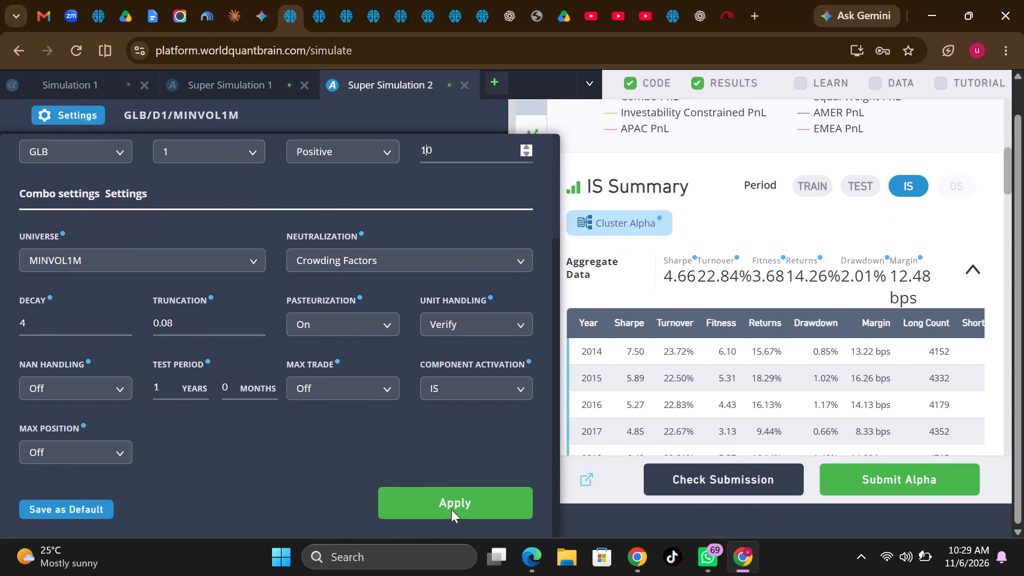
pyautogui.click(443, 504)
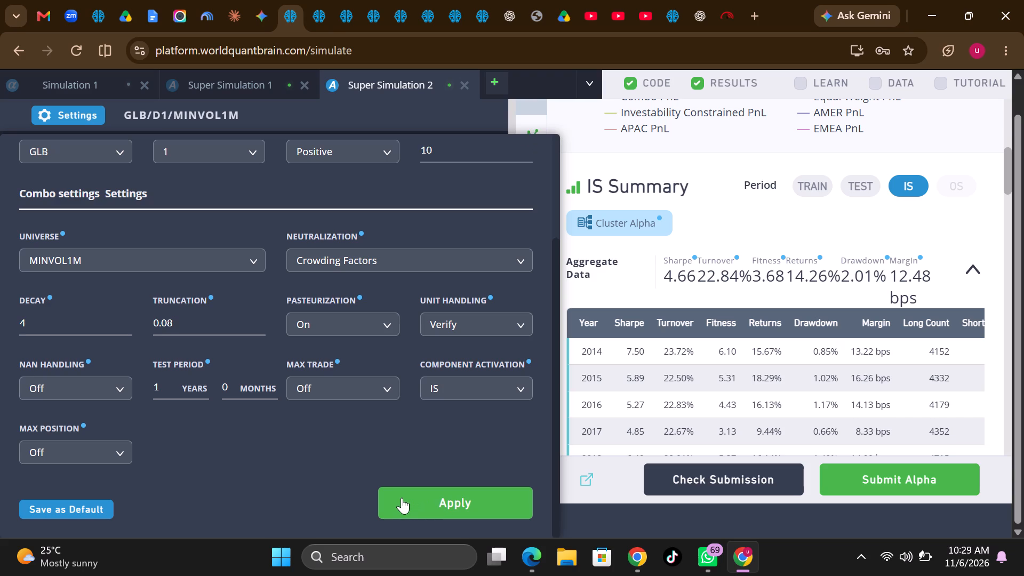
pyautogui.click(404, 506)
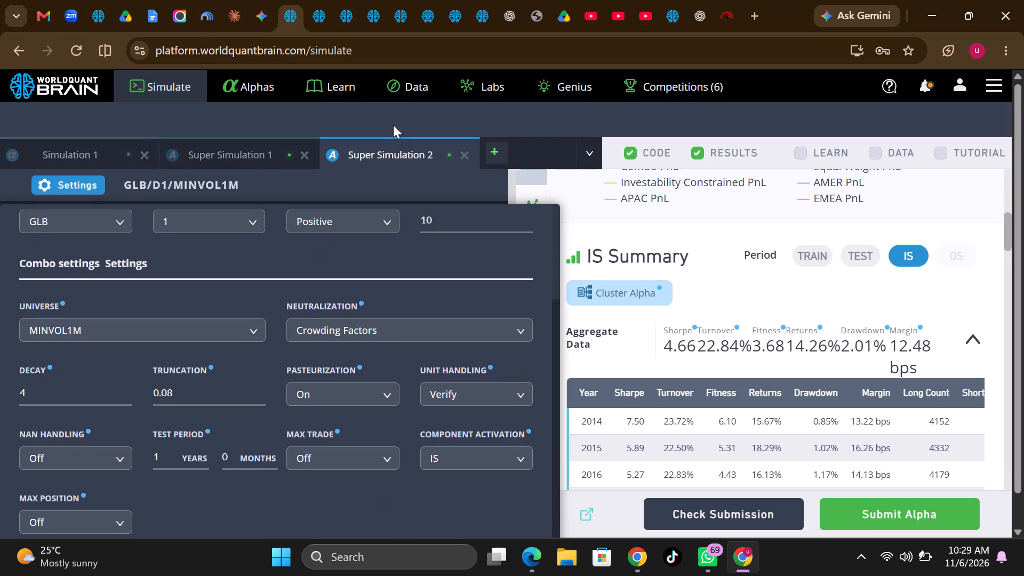
# Clone the Super Simulation 2 alpha in a new tab.
pyautogui.rightClick(389, 159)
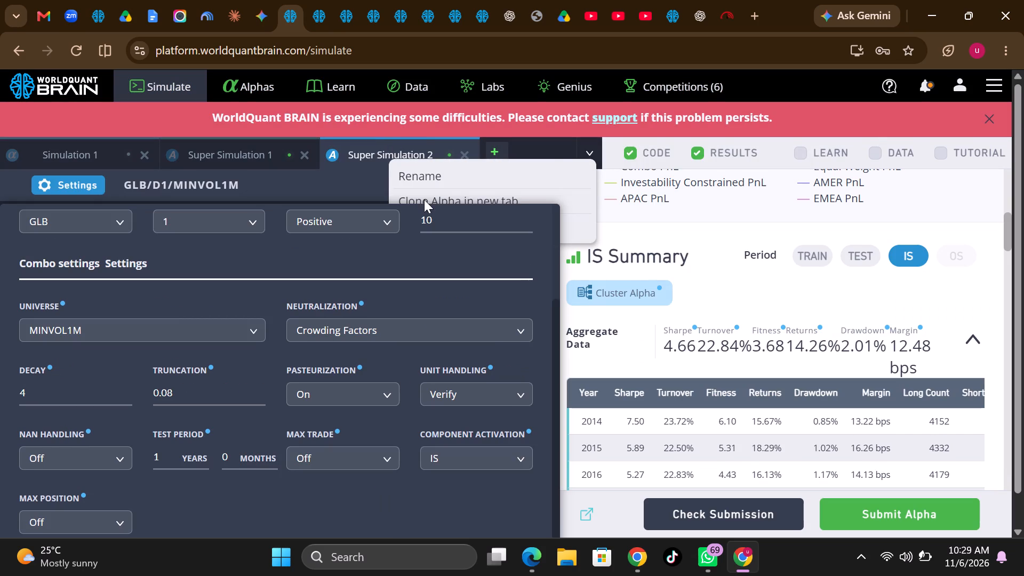
pyautogui.click(424, 199)
pyautogui.click(394, 164)
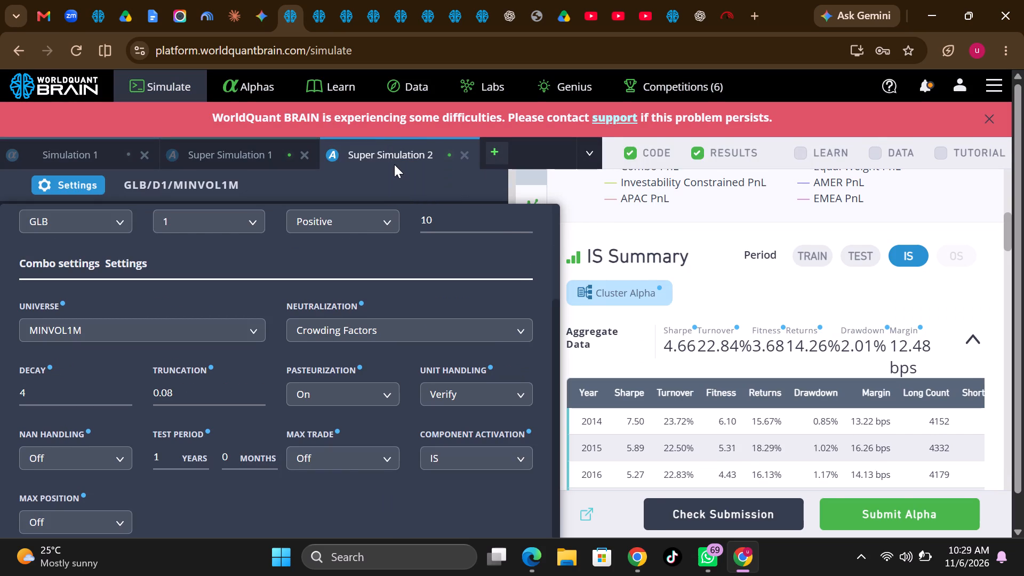
pyautogui.rightClick(390, 155)
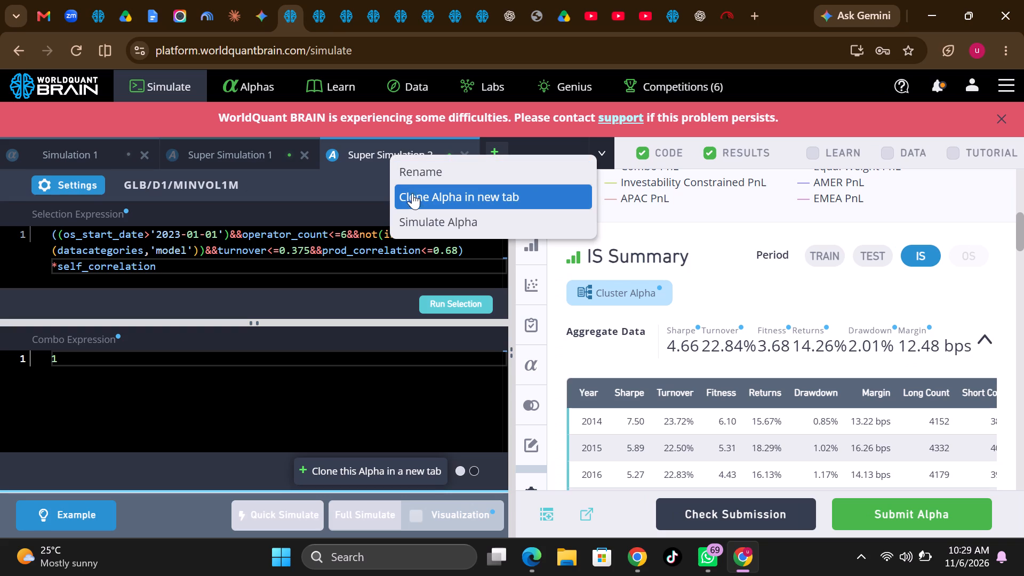
pyautogui.click(414, 199)
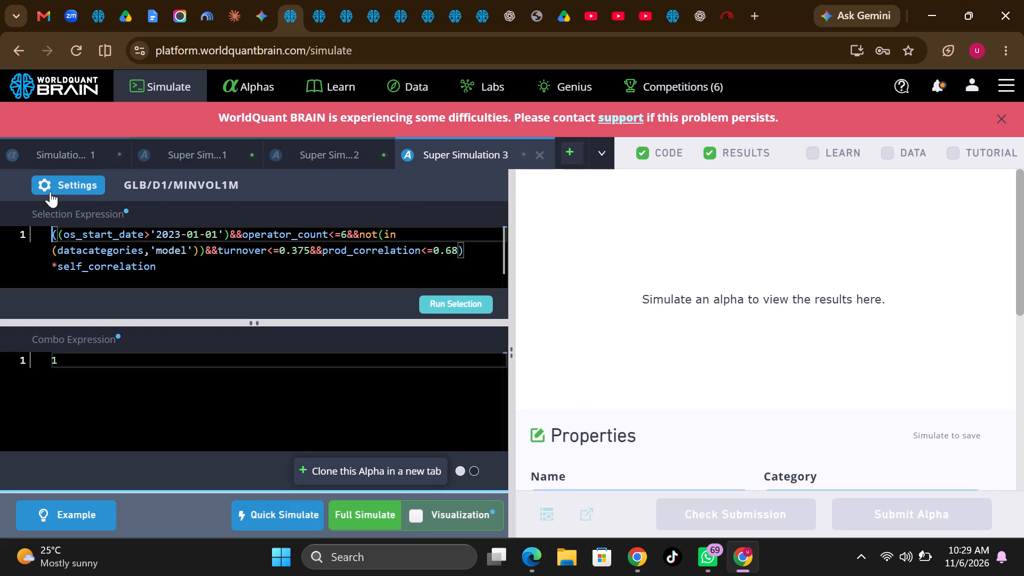
# Set the selection limit of the cloned super simulation to 10 and apply the settings.
pyautogui.click(51, 187)
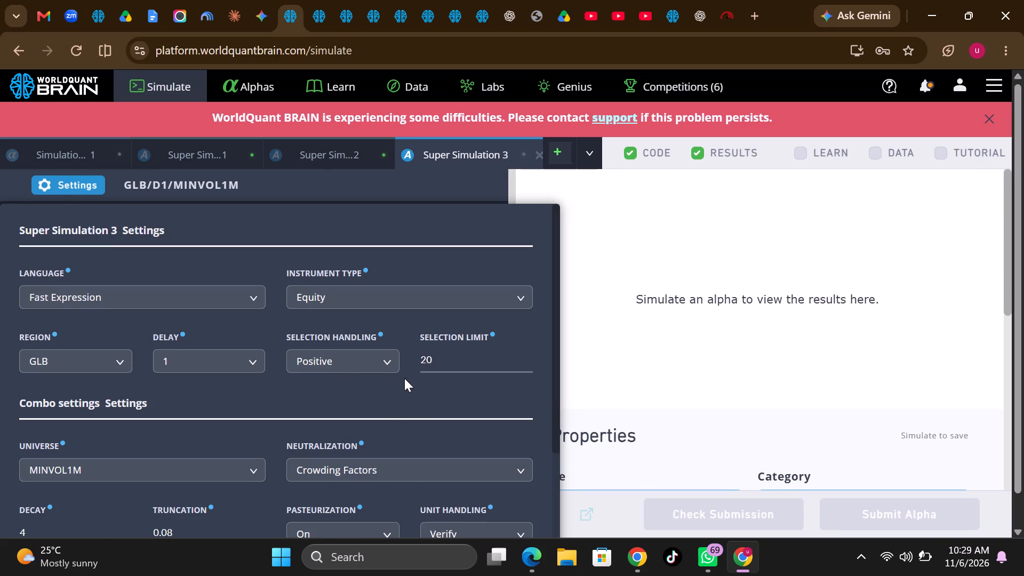
pyautogui.click(425, 364)
pyautogui.press('BackSpace')
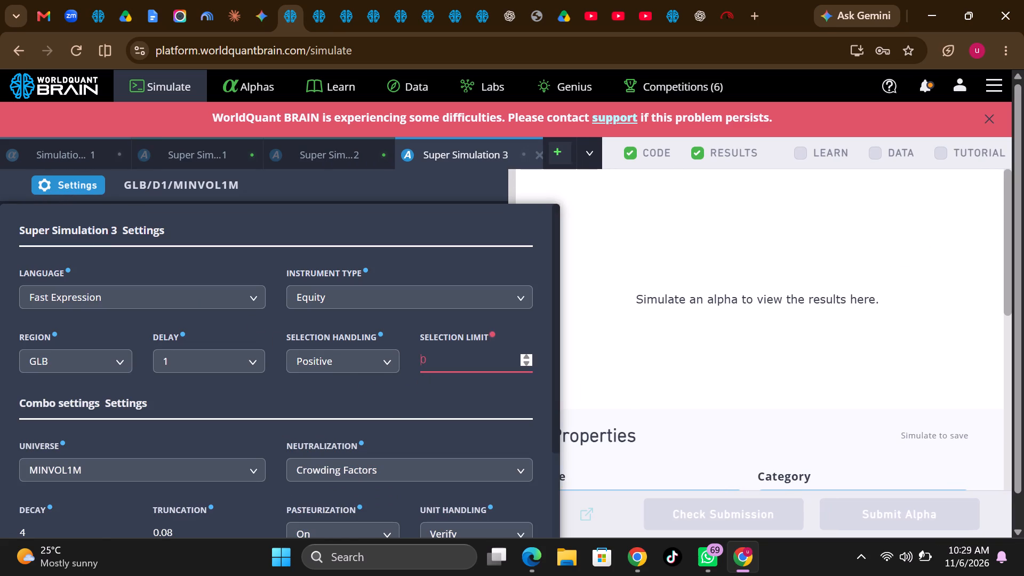
pyautogui.press('1')
pyautogui.scroll(-1, 510, 507)
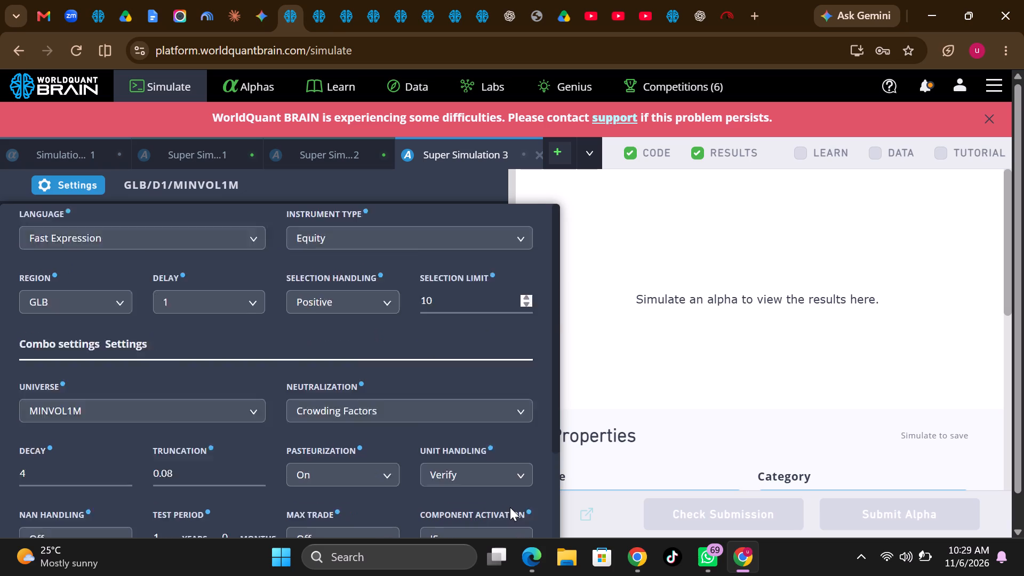
pyautogui.scroll(-2, 510, 507)
pyautogui.click(490, 507)
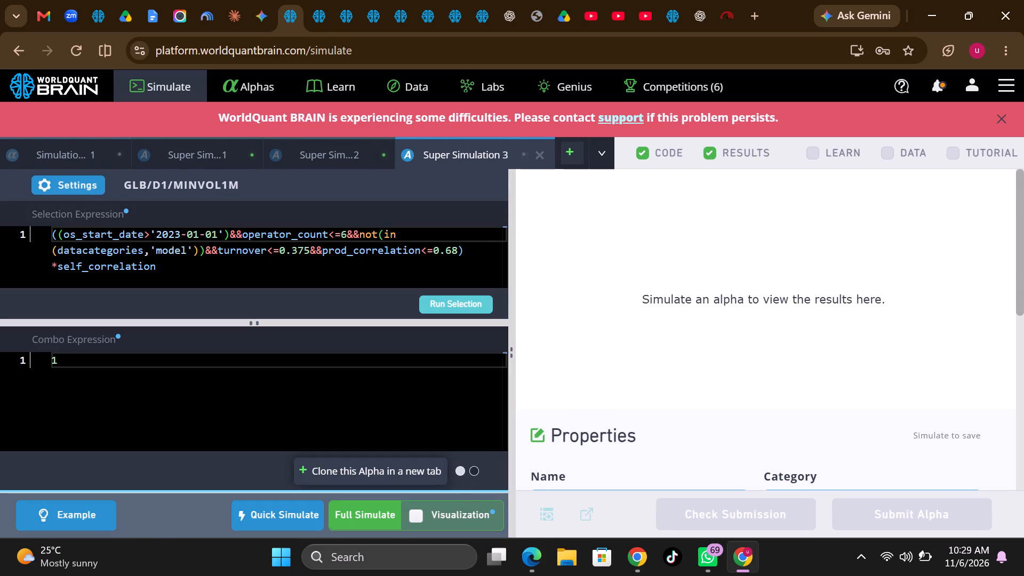
# Run the clone's selection, look over the selected alphas, and start a full simulation of Super Simulation 3.
pyautogui.click(1001, 117)
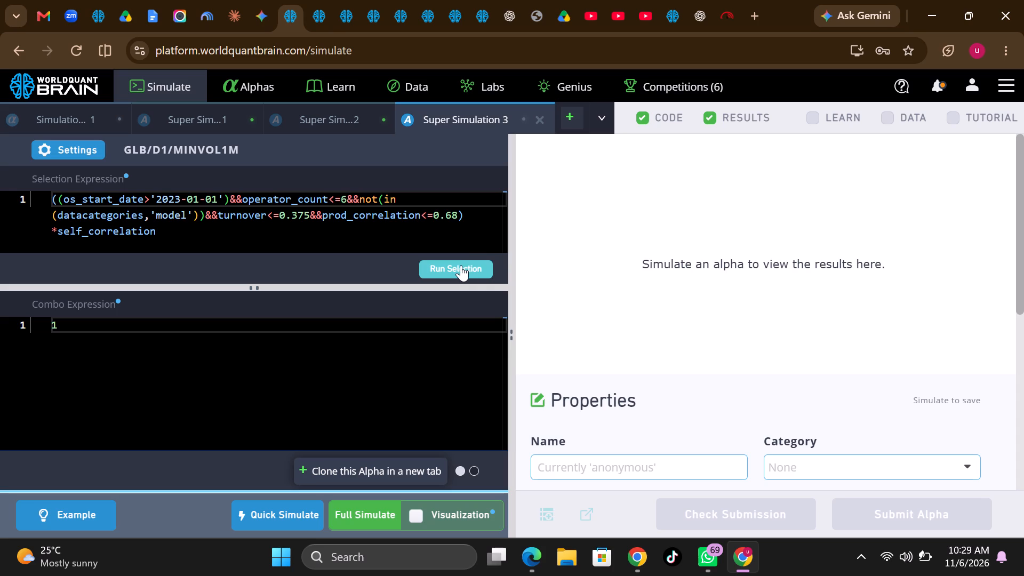
pyautogui.click(461, 265)
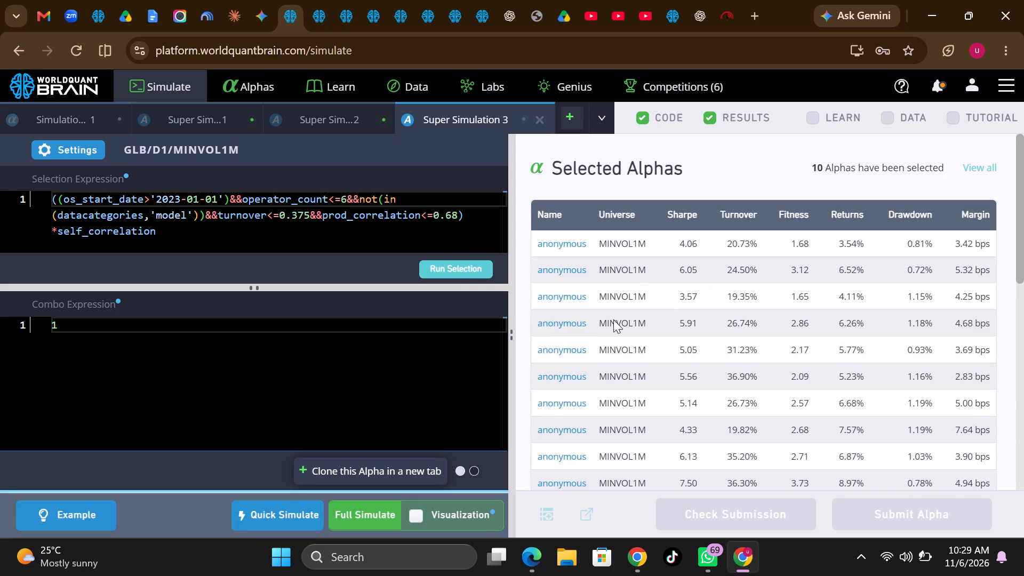
pyautogui.scroll(-1, 683, 334)
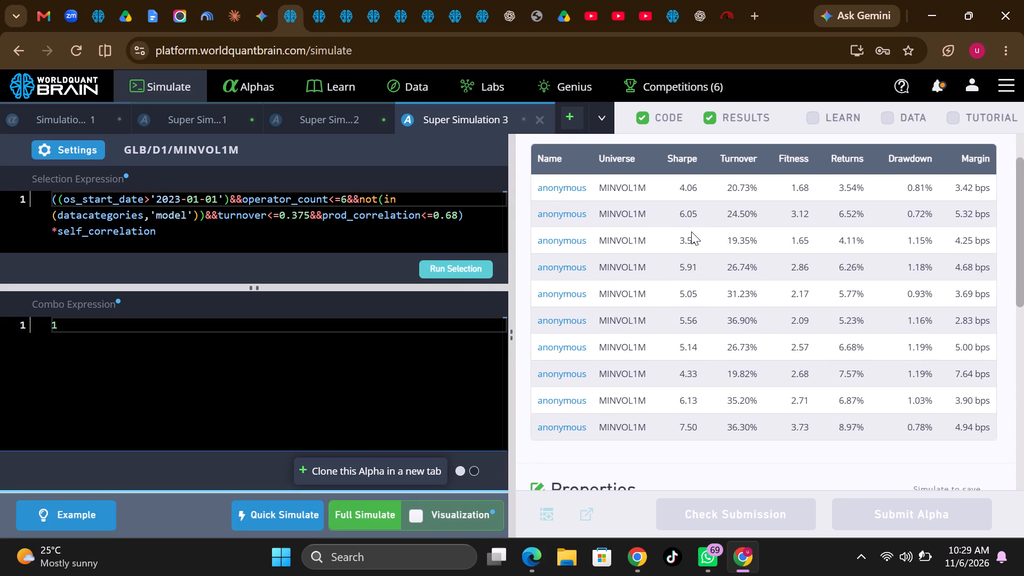
pyautogui.click(361, 507)
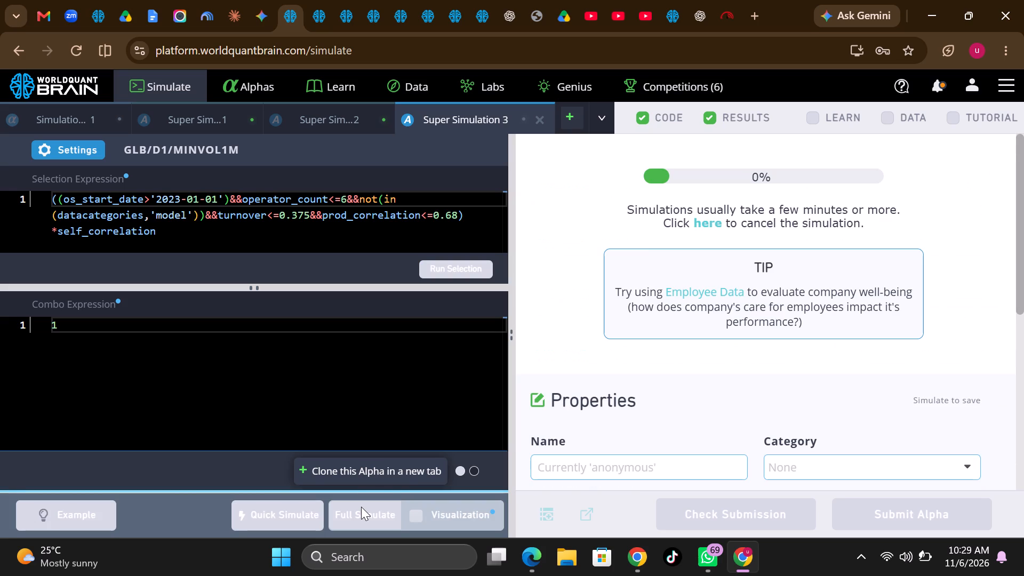
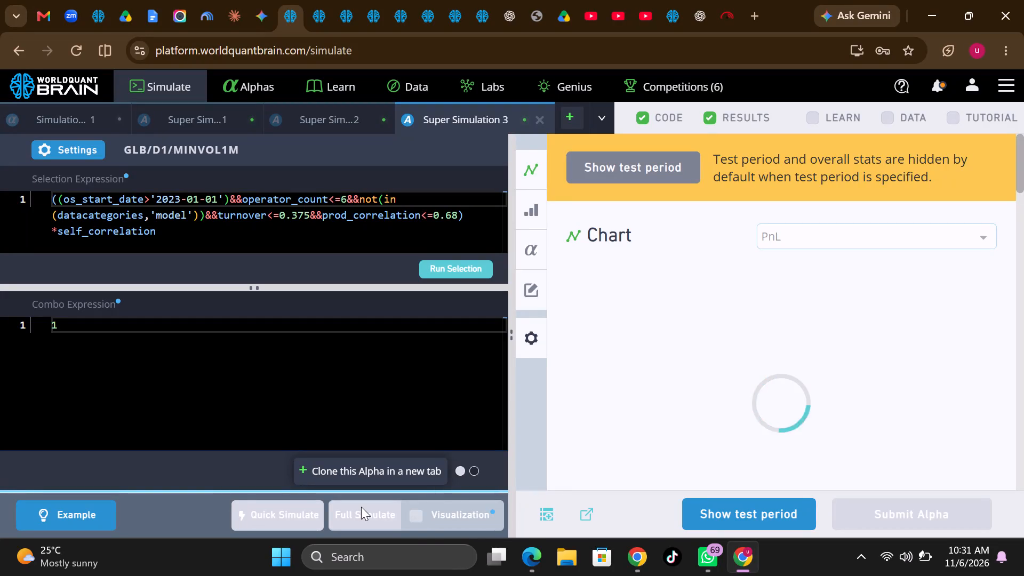
# Show the test period for Super Simulation 3 and view its IS Summary for the IS period.
pyautogui.scroll(-3, 675, 377)
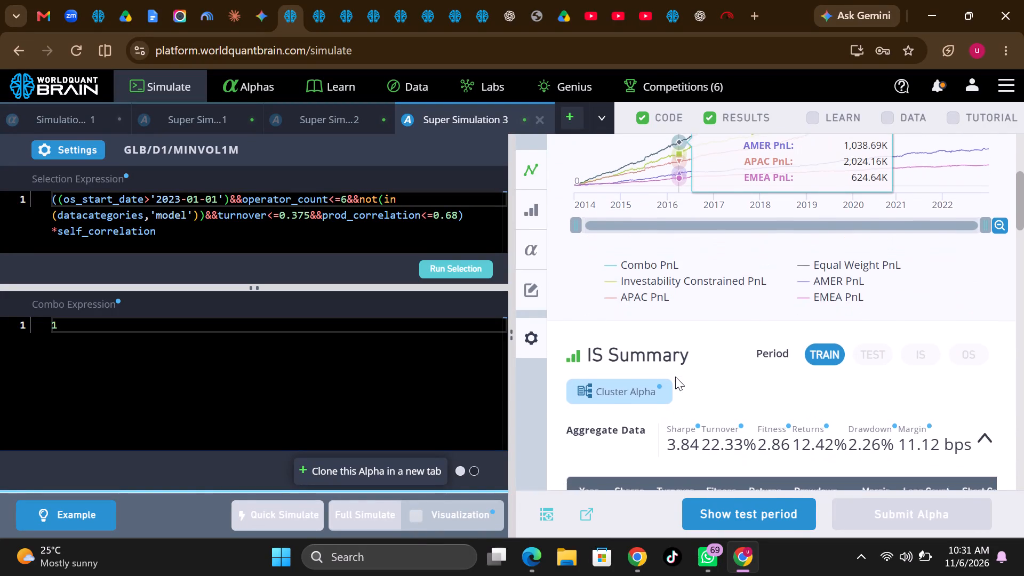
pyautogui.click(774, 512)
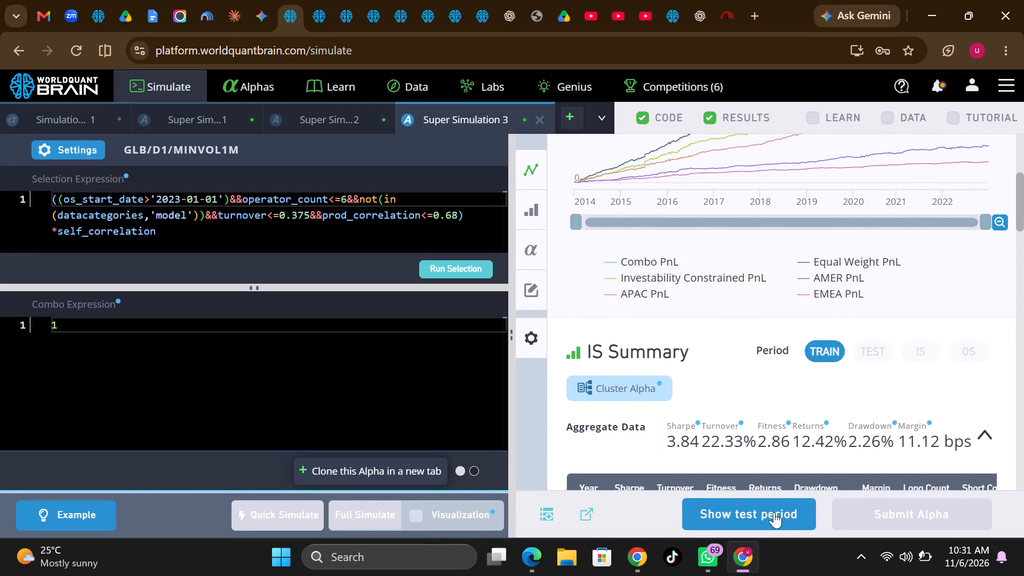
pyautogui.click(917, 351)
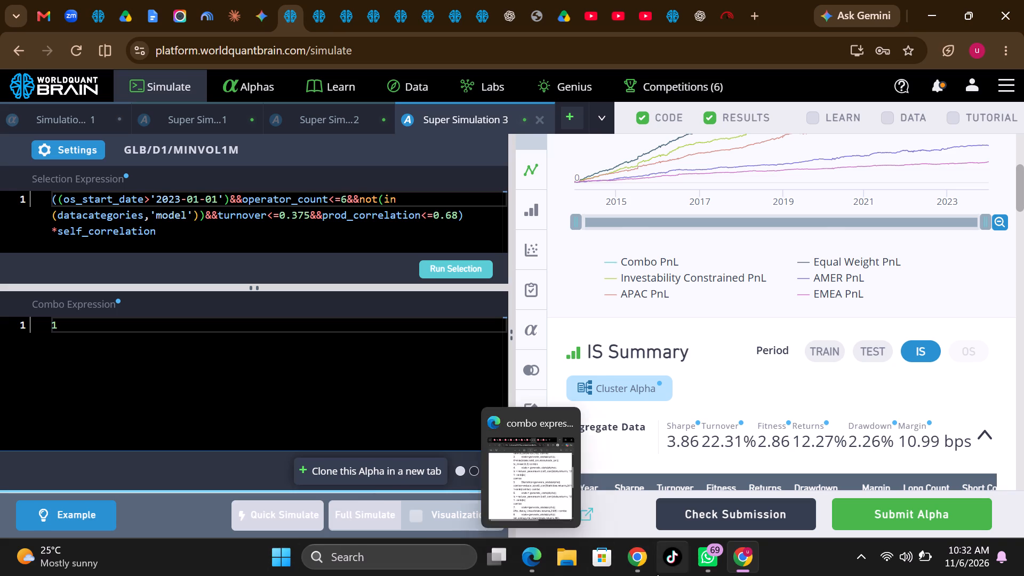
# Replace Super Simulation 3's combo expression with number 6 from the Combo Expressions PDF in Edge, the 1 - rank(ic) one using self_corr(stats.returns, 10).
pyautogui.click(512, 455)
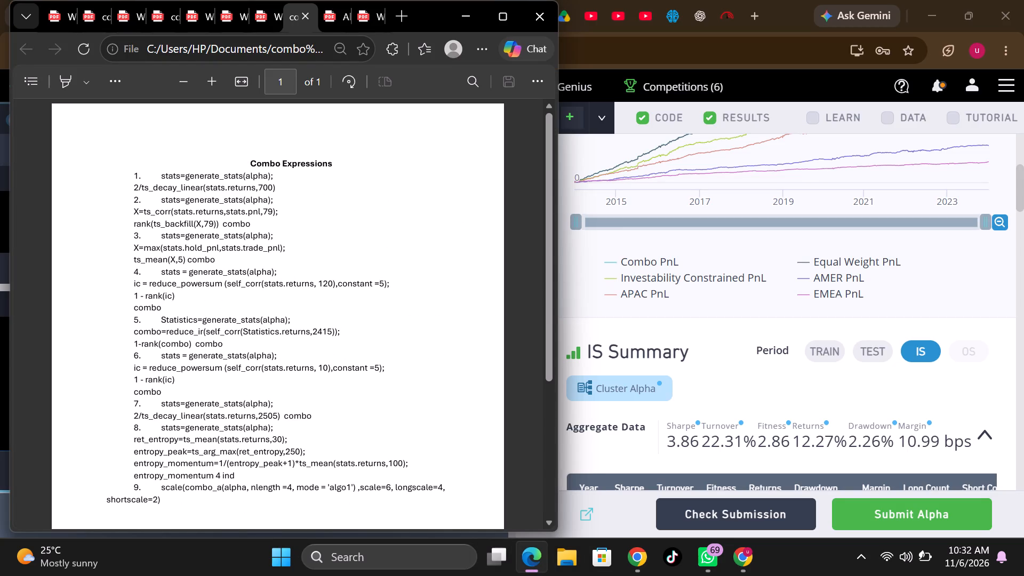
pyautogui.moveTo(161, 354); pyautogui.dragTo(180, 376)
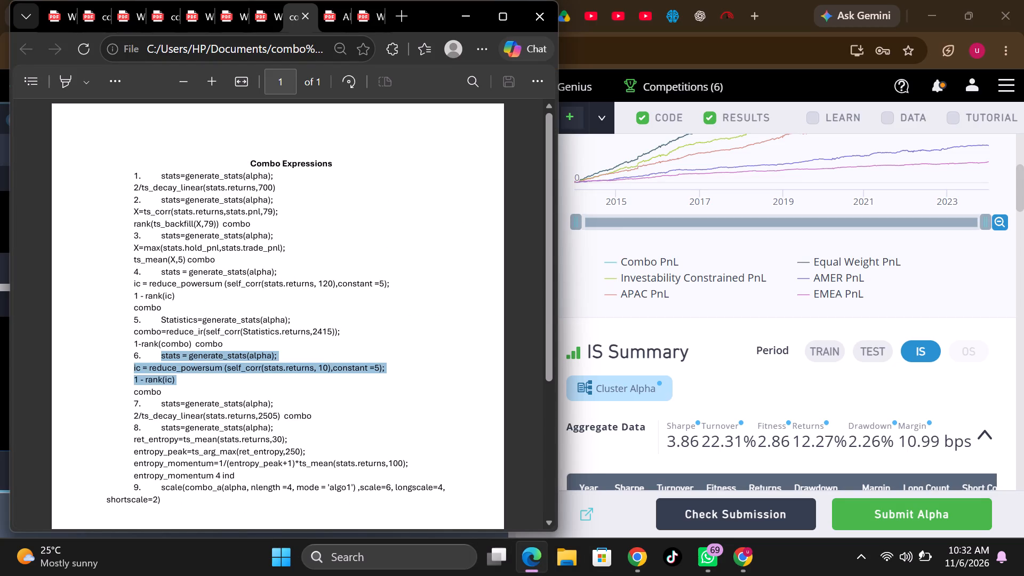
pyautogui.click(221, 231)
pyautogui.click(461, 12)
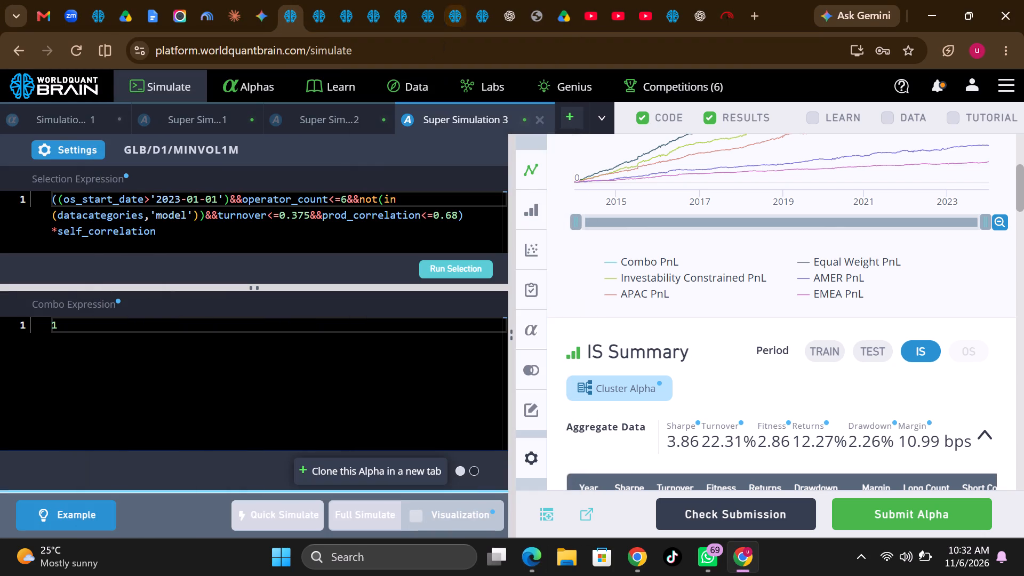
pyautogui.click(70, 323)
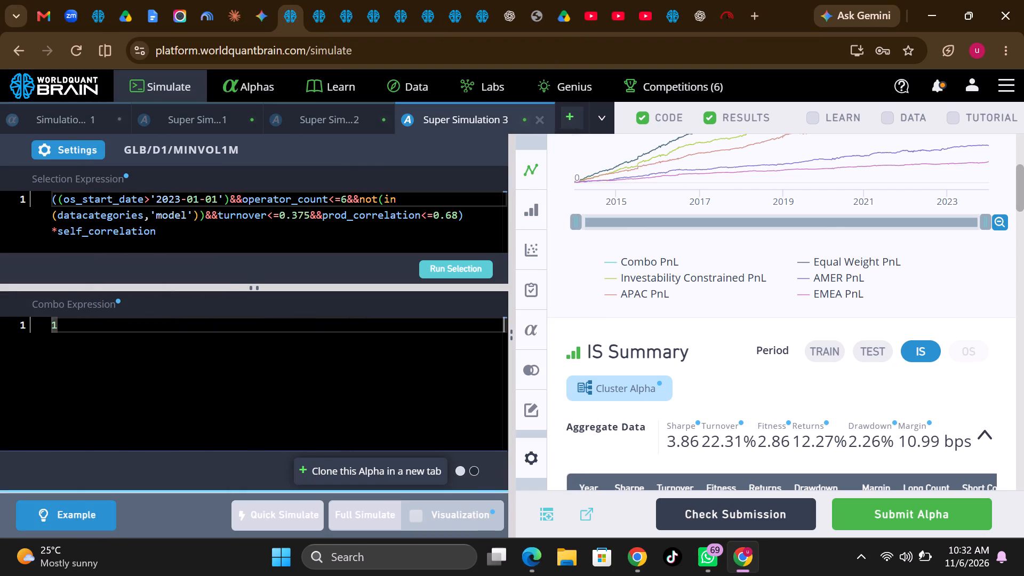
pyautogui.press('BackSpace')
pyautogui.hotkey('ctrl', 'c')
pyautogui.hotkey('ctrl', 'v')
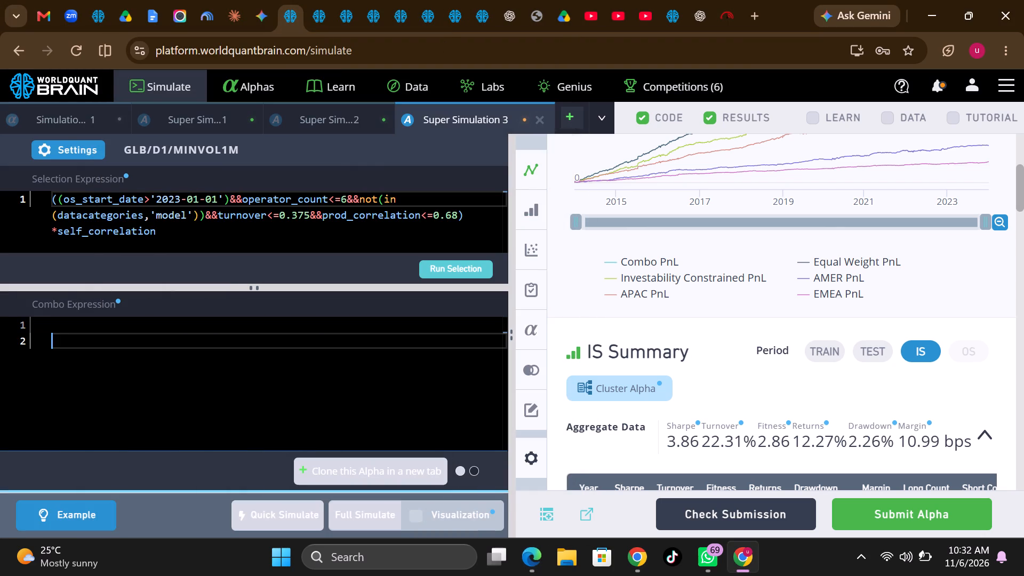
pyautogui.hotkey('ctrl', 'z')
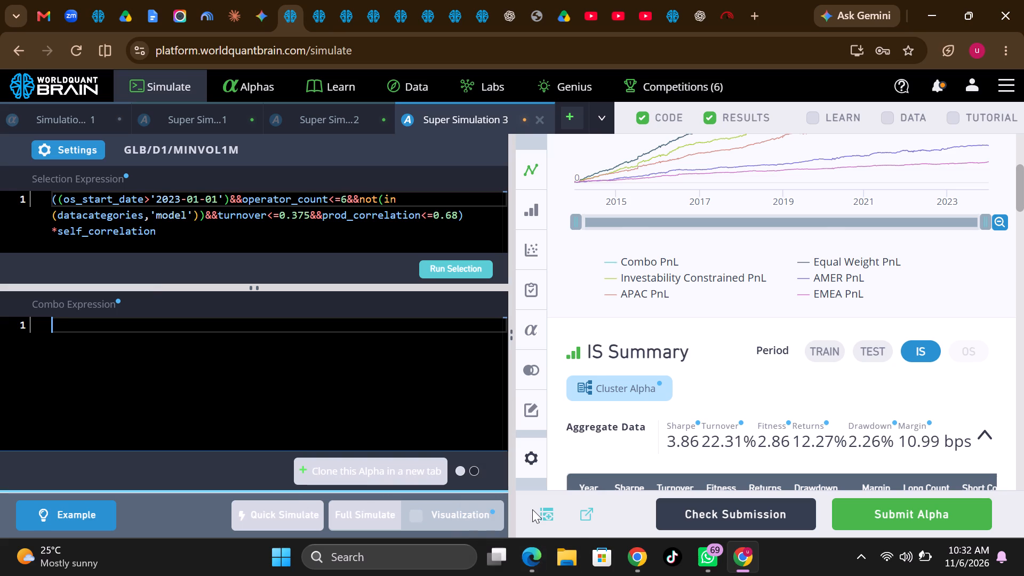
pyautogui.click(501, 472)
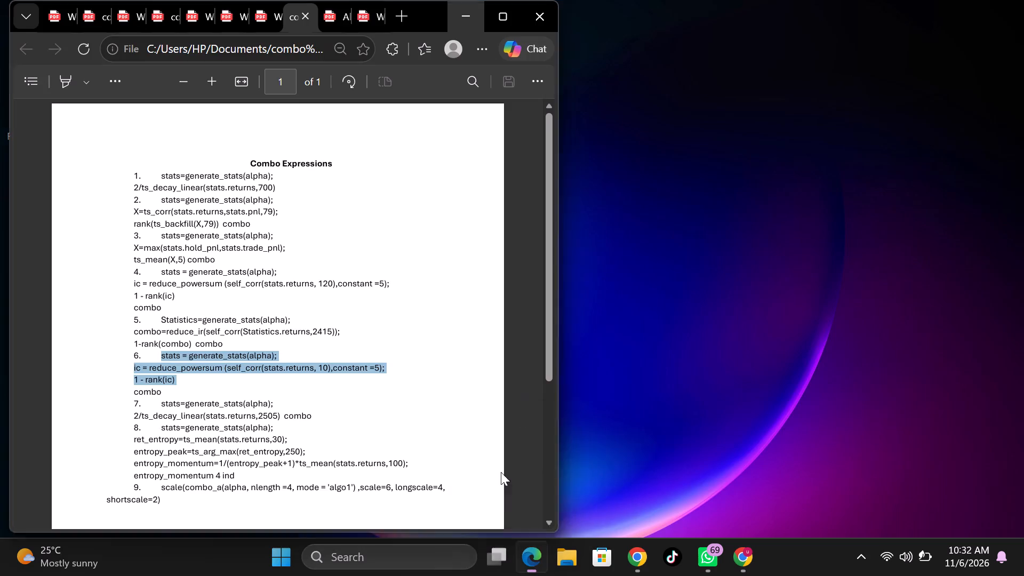
pyautogui.rightClick(220, 367)
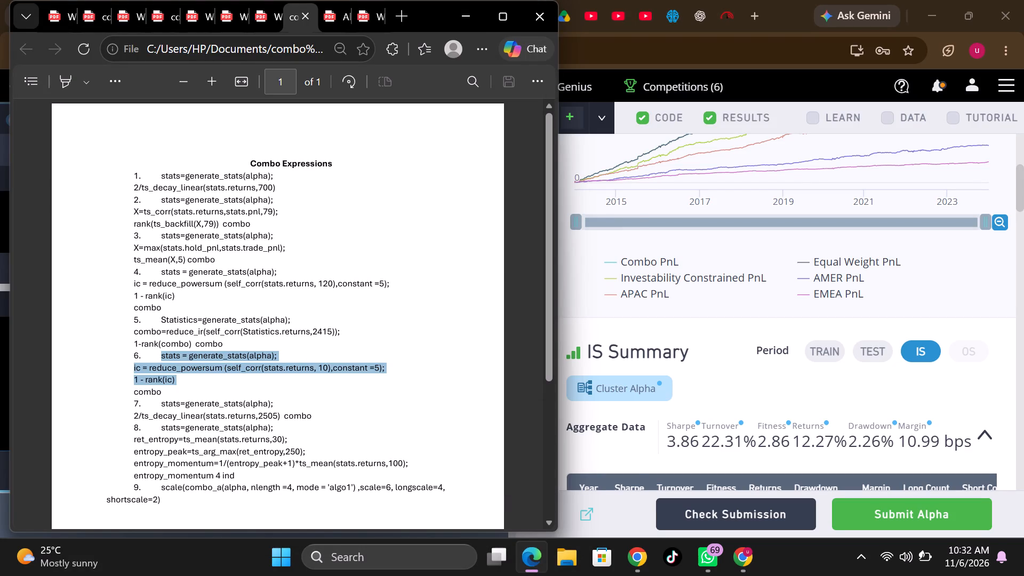
pyautogui.click(285, 223)
pyautogui.click(478, 9)
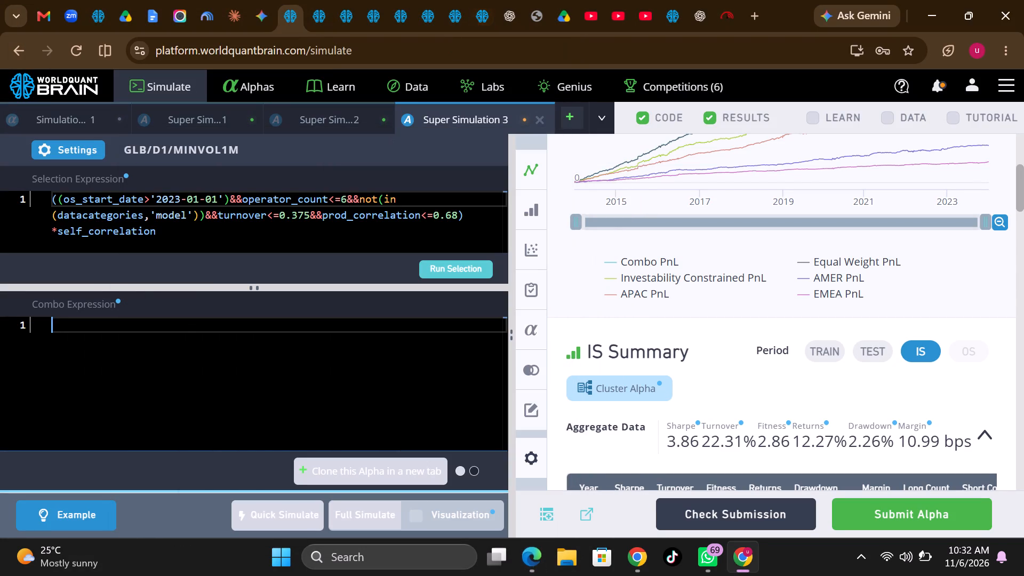
pyautogui.hotkey('ctrl', 'v')
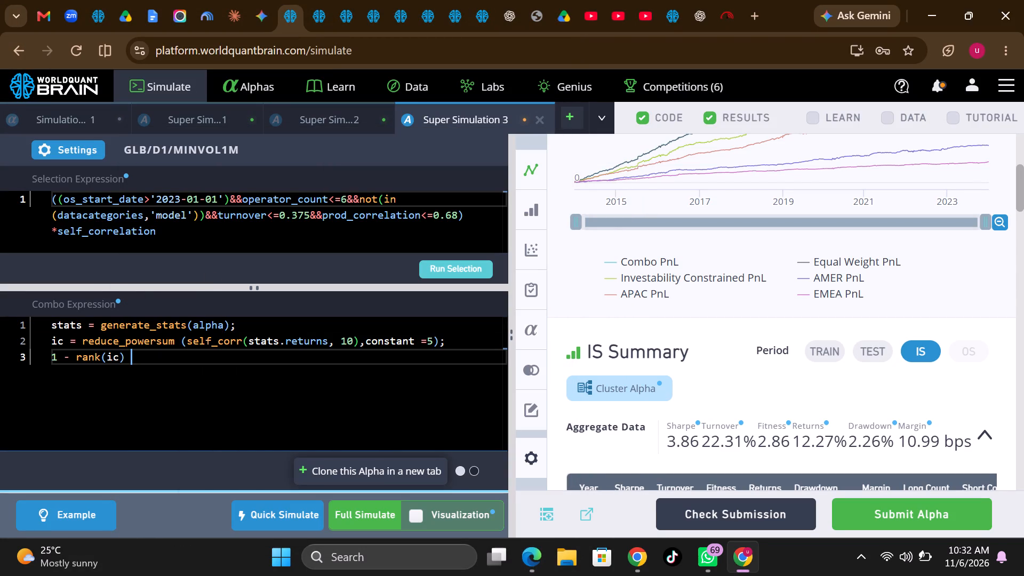
# Start a full simulation of Super Simulation 3 with the reduce_powersum combo expression.
pyautogui.click(367, 527)
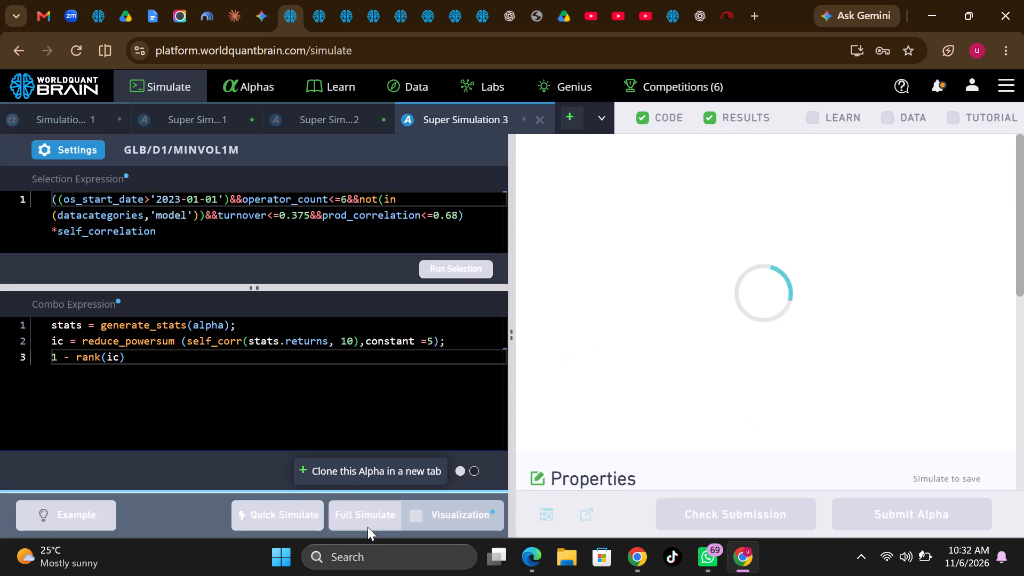
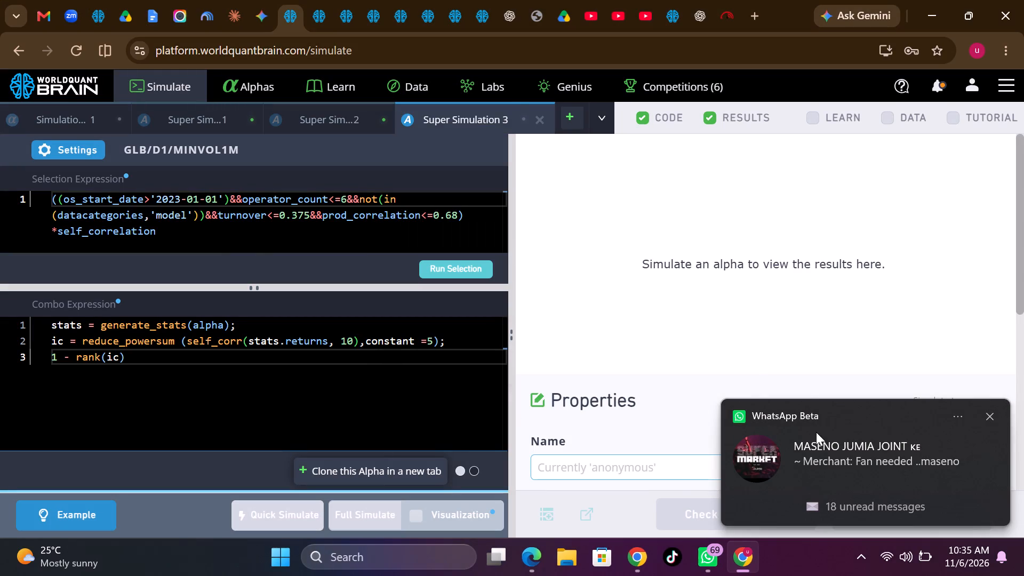
# Show the test period of the reduce_powersum simulation and view its IS Summary for the IS period.
pyautogui.click(989, 415)
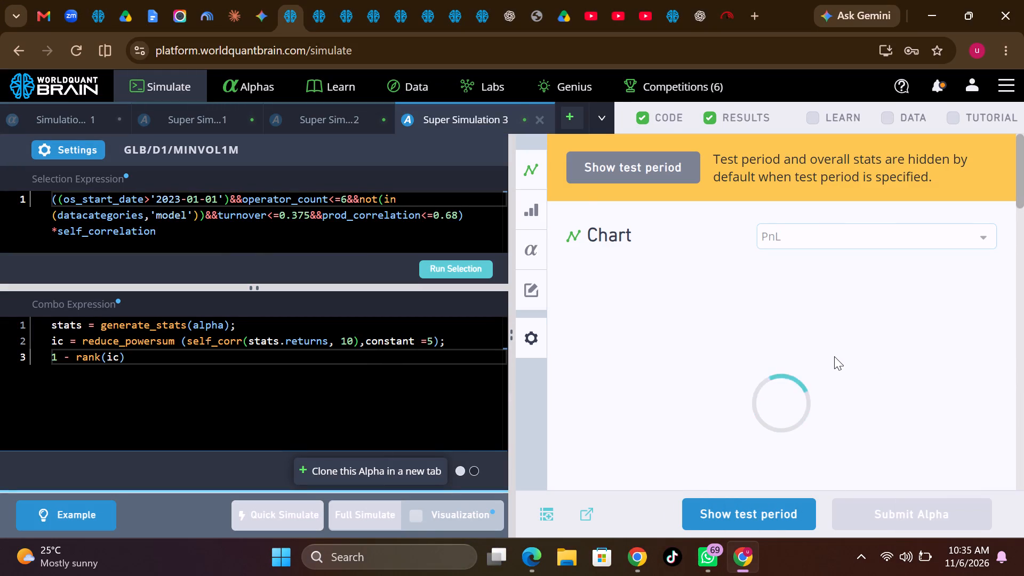
pyautogui.scroll(-4, 834, 356)
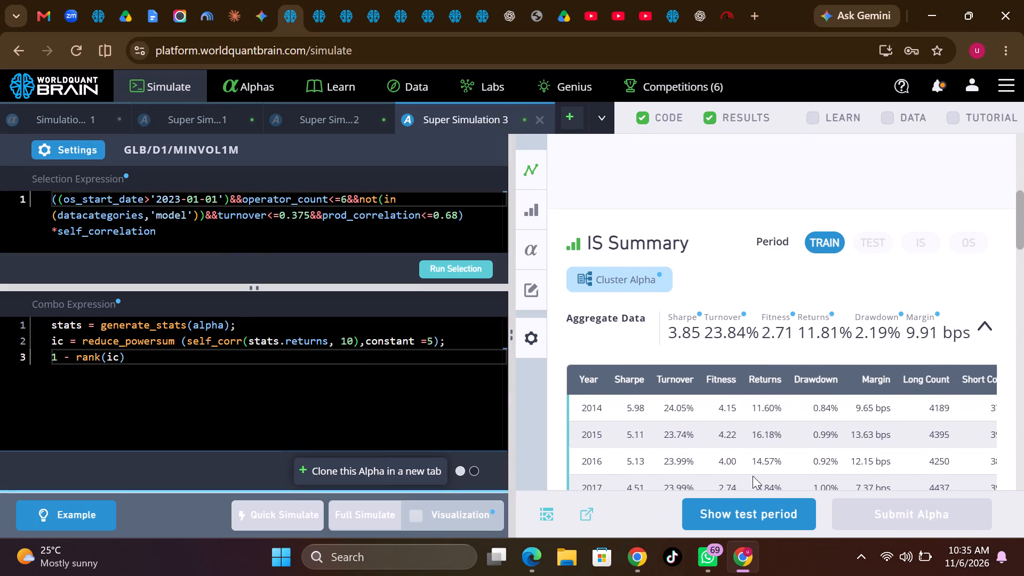
pyautogui.click(763, 513)
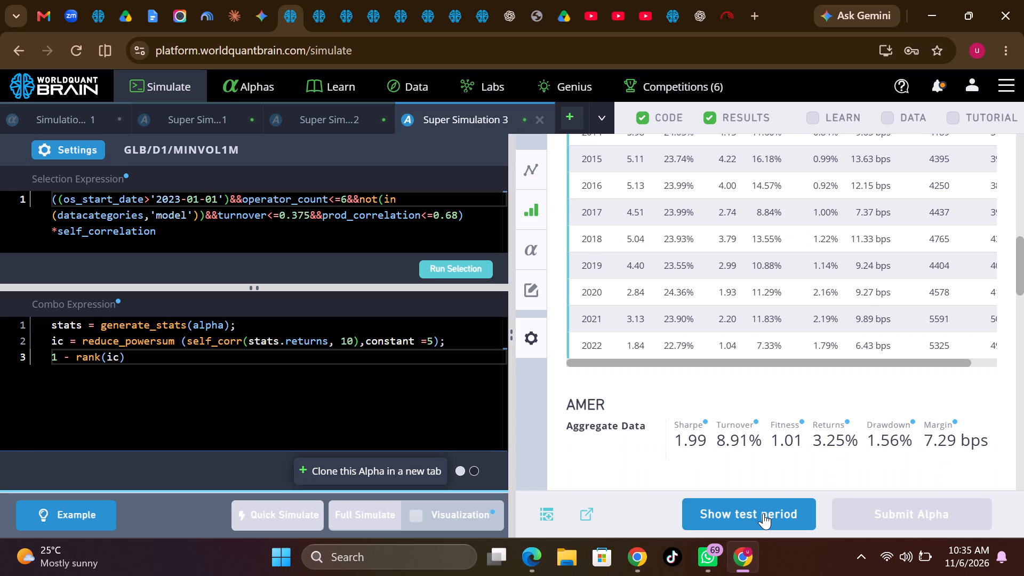
pyautogui.scroll(1, 818, 345)
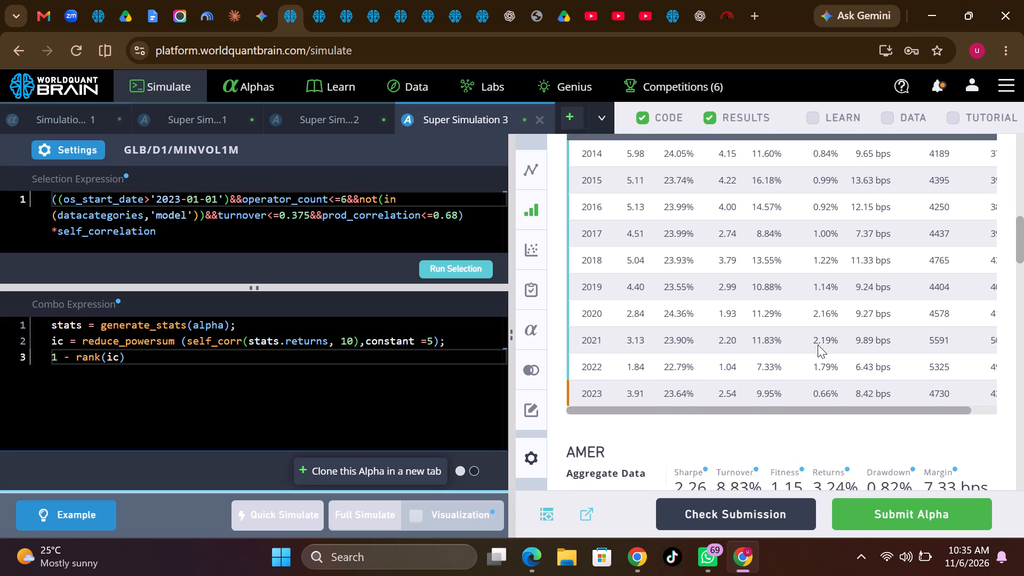
pyautogui.scroll(3, 818, 345)
pyautogui.click(923, 213)
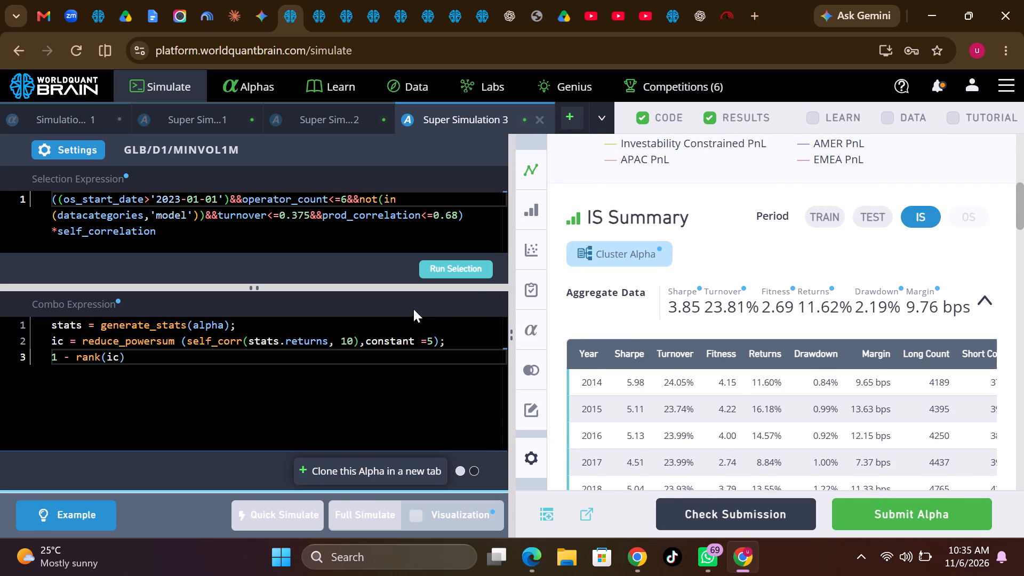
# Set Super Simulation 3's selection limit to 100, apply the settings and rerun the selection.
pyautogui.click(481, 267)
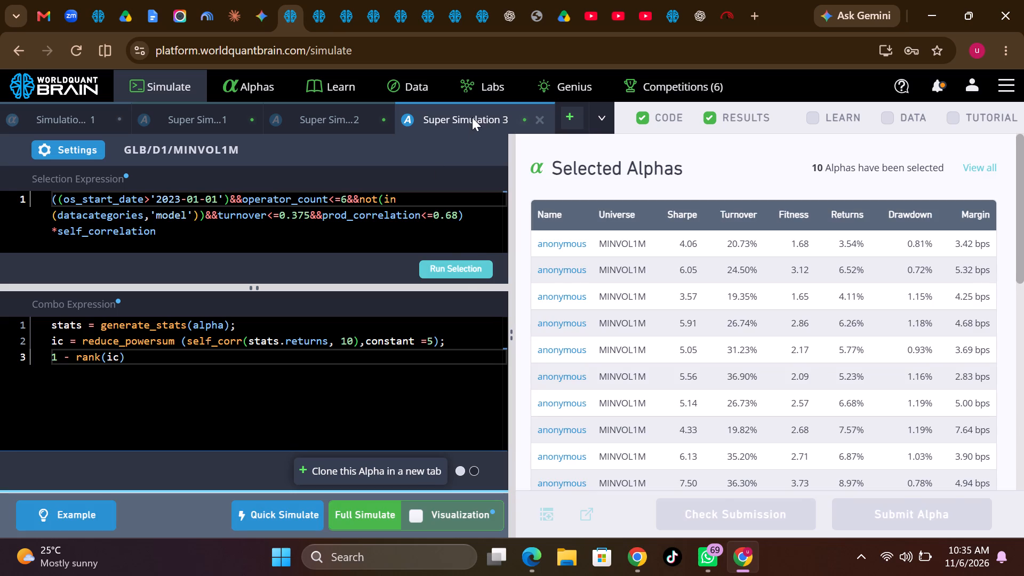
pyautogui.click(73, 154)
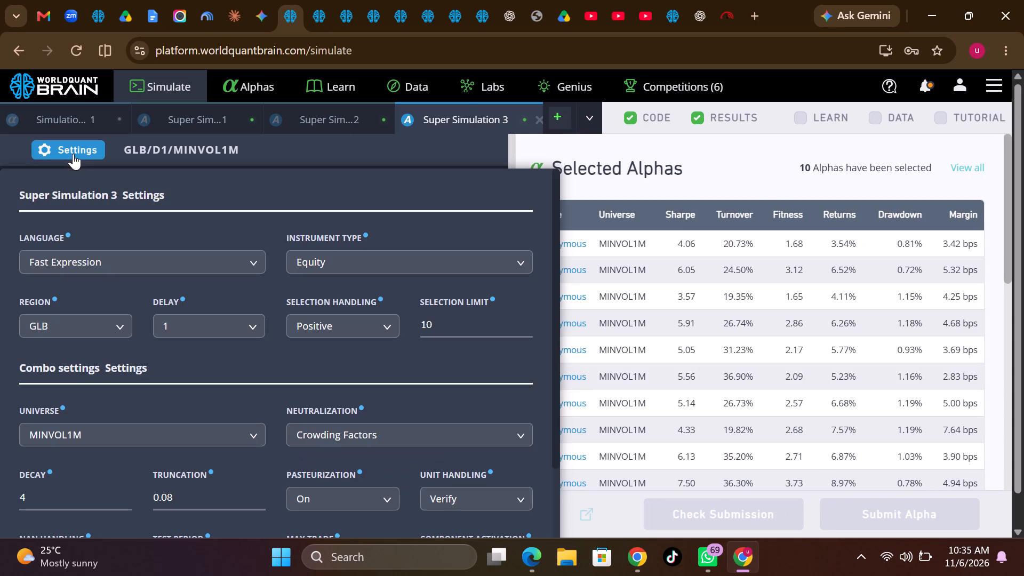
pyautogui.click(434, 327)
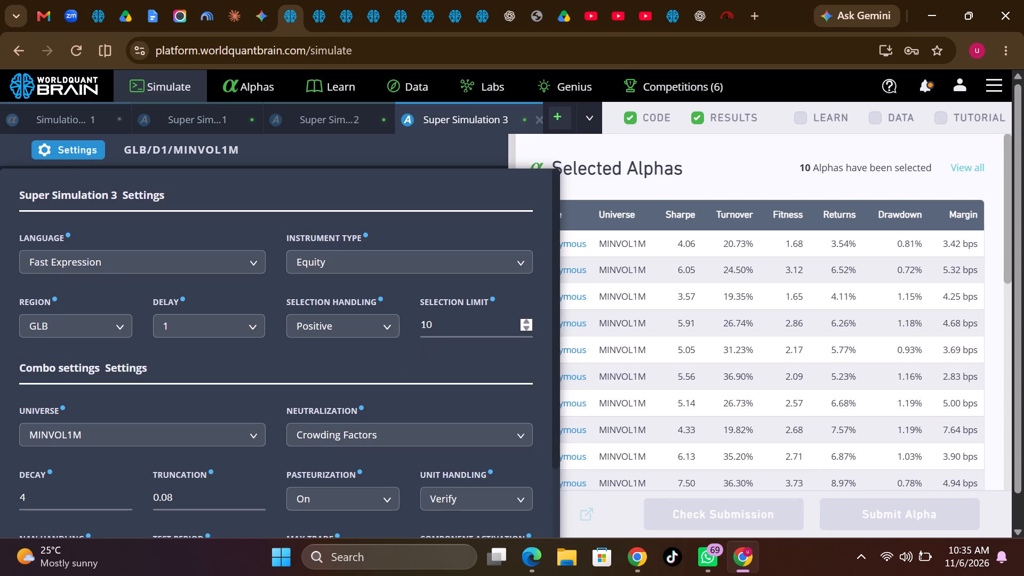
pyautogui.press('0')
pyautogui.scroll(-4, 527, 524)
pyautogui.click(504, 507)
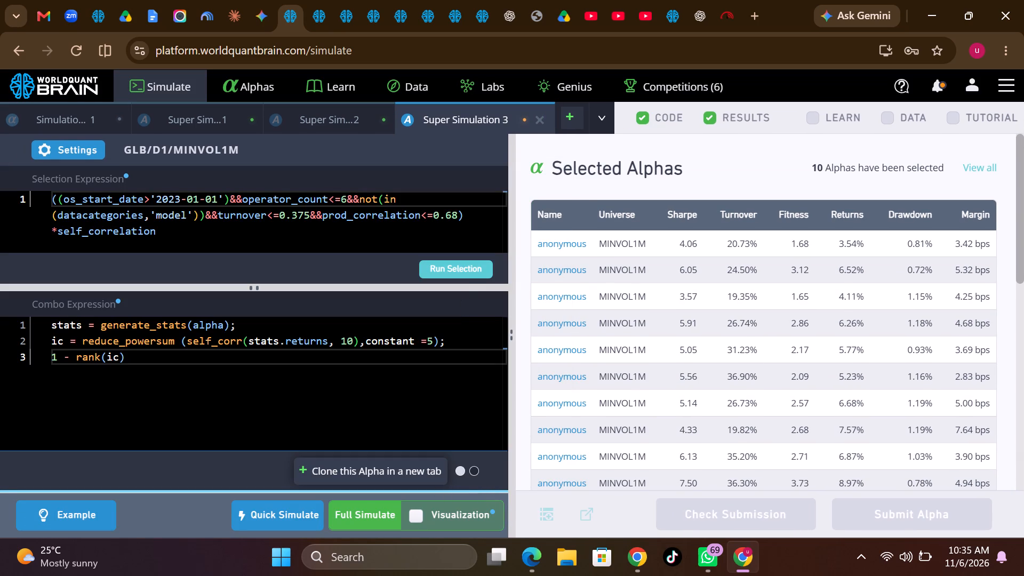
pyautogui.click(462, 271)
# Replace Super Simulation 3's whole combo expression with 1 and start a full simulation.
pyautogui.moveTo(127, 361); pyautogui.dragTo(33, 326)
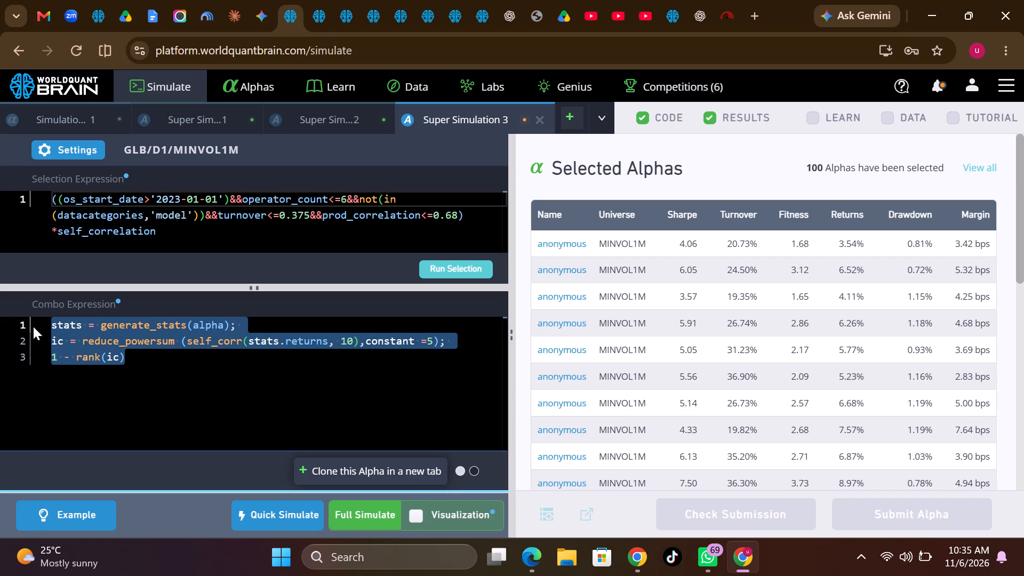
pyautogui.press('1')
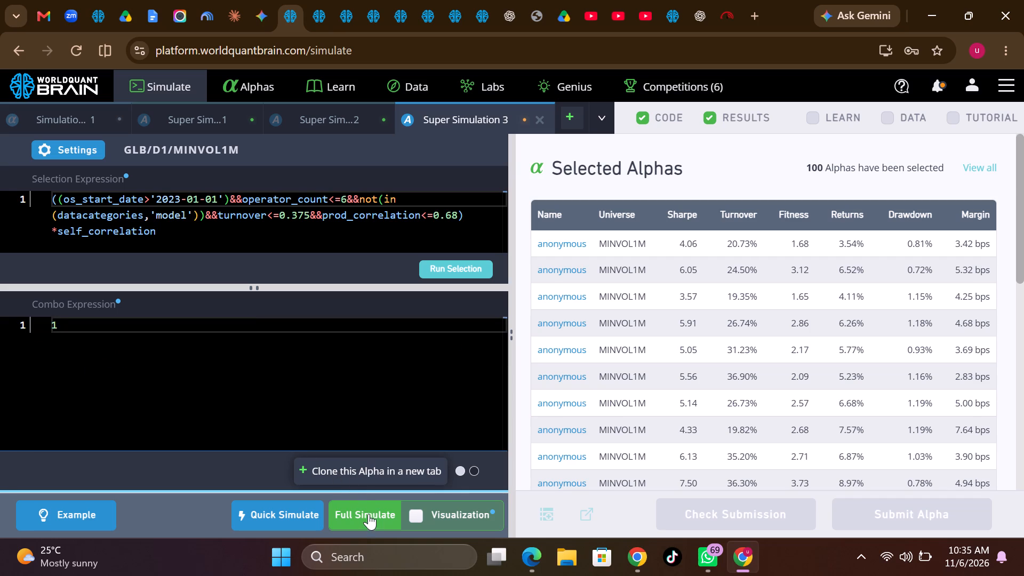
pyautogui.click(369, 514)
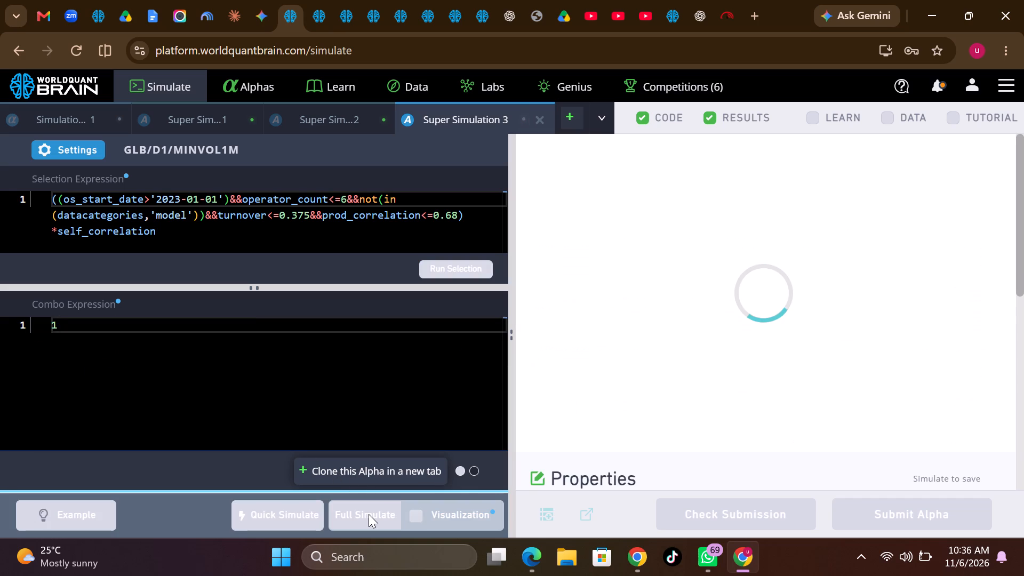
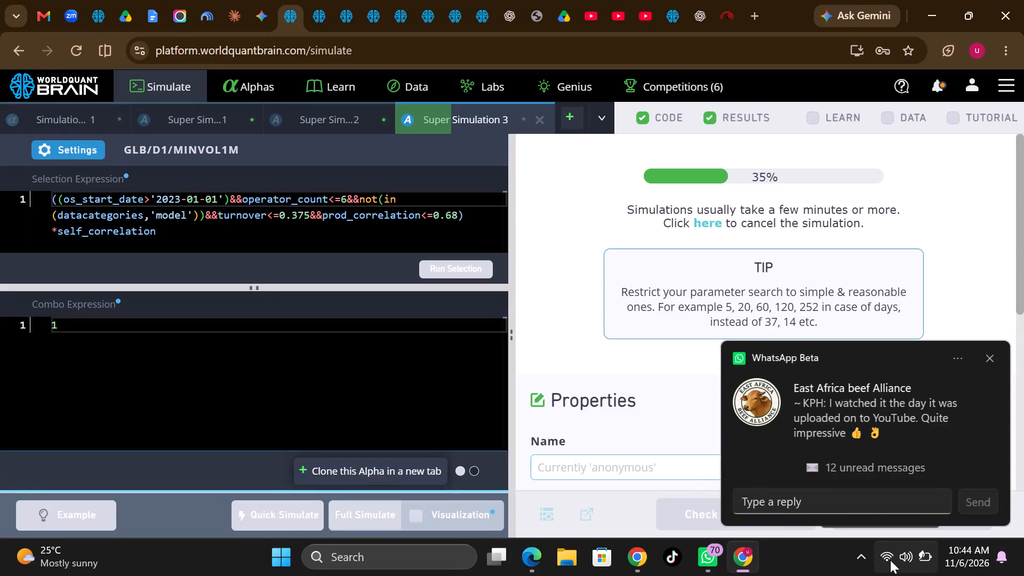
# Turn on the mobile hotspot in Windows Settings and return to the simulation page.
pyautogui.click(893, 560)
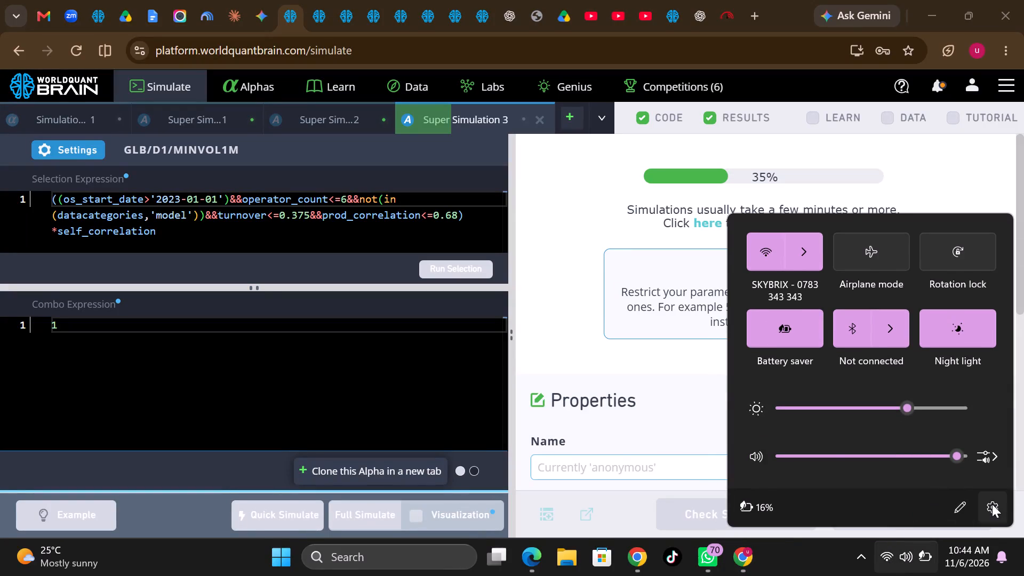
pyautogui.click(992, 504)
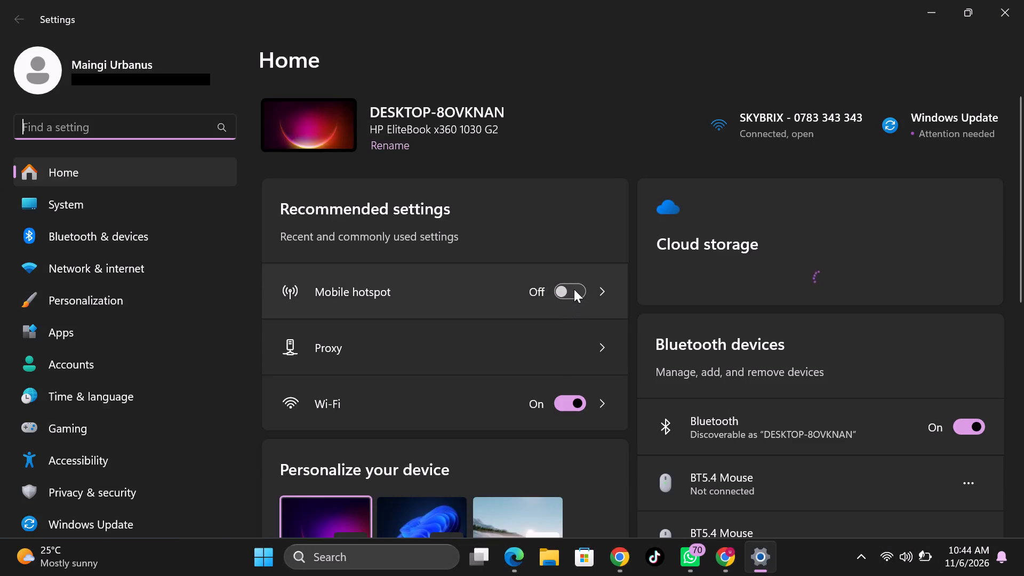
pyautogui.click(574, 289)
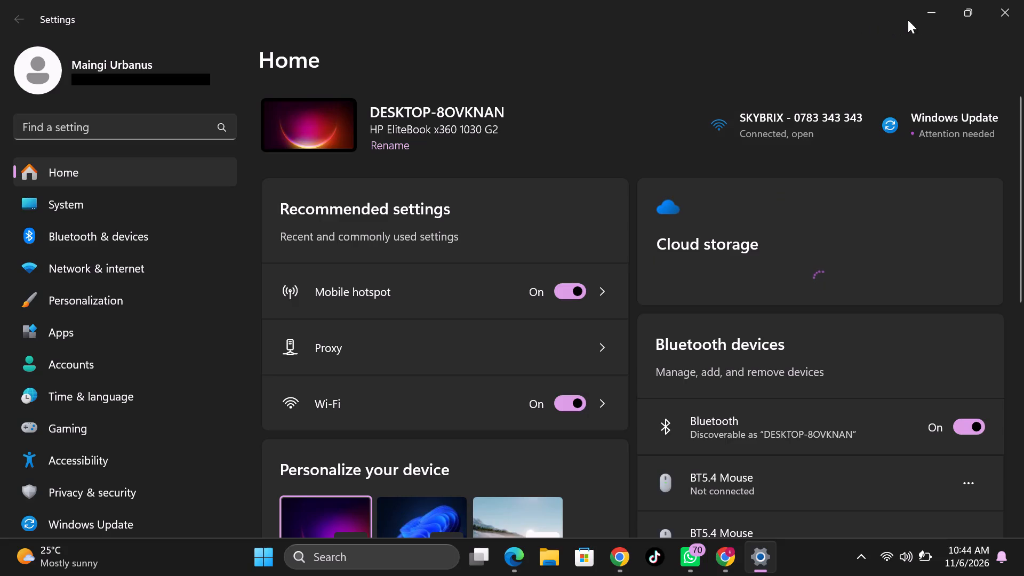
pyautogui.click(924, 17)
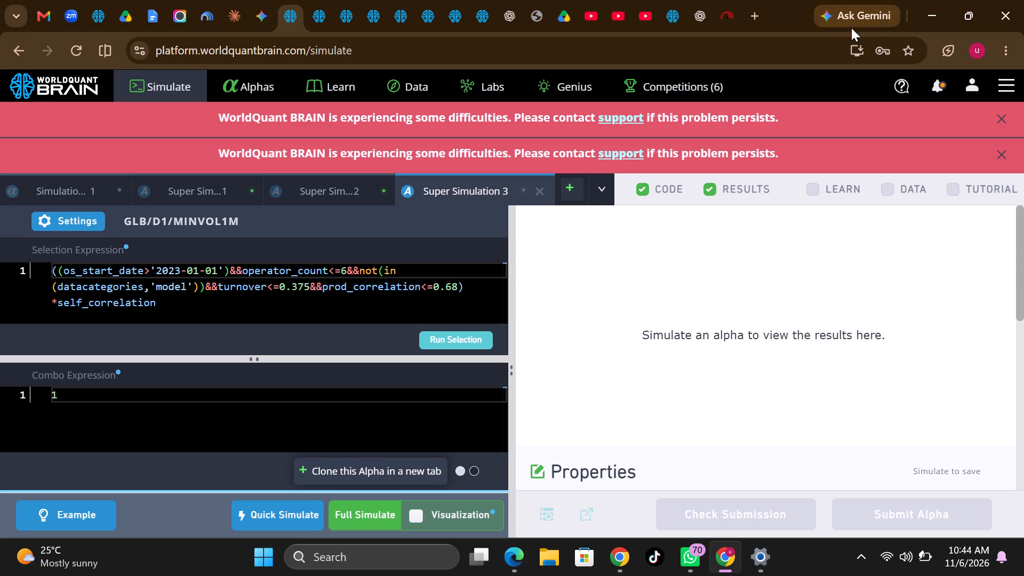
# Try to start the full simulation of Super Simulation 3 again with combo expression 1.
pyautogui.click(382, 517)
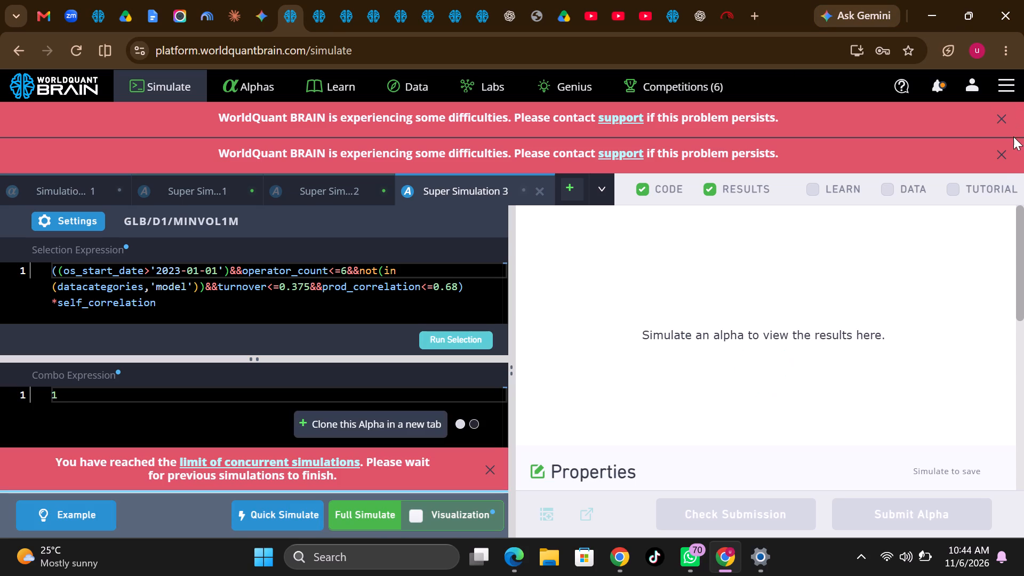
# Dismiss the banners about WorldQuant BRAIN experiencing difficulties.
pyautogui.click(999, 164)
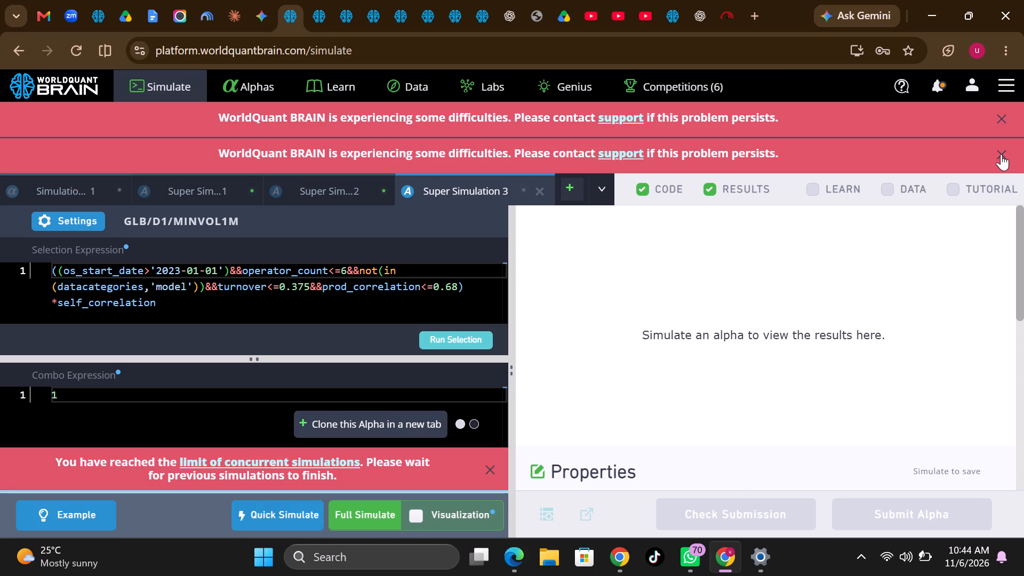
pyautogui.click(1001, 154)
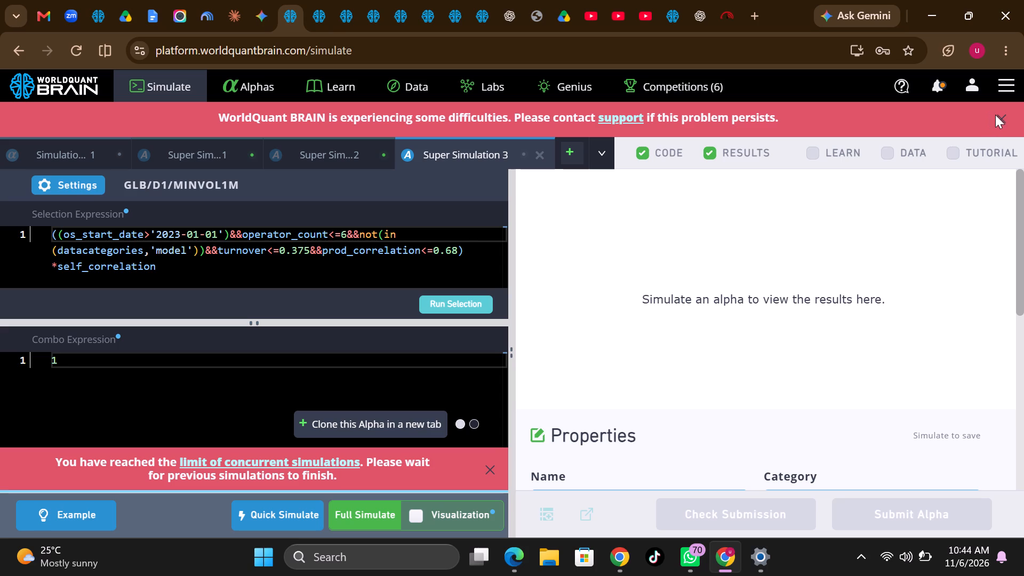
pyautogui.click(996, 117)
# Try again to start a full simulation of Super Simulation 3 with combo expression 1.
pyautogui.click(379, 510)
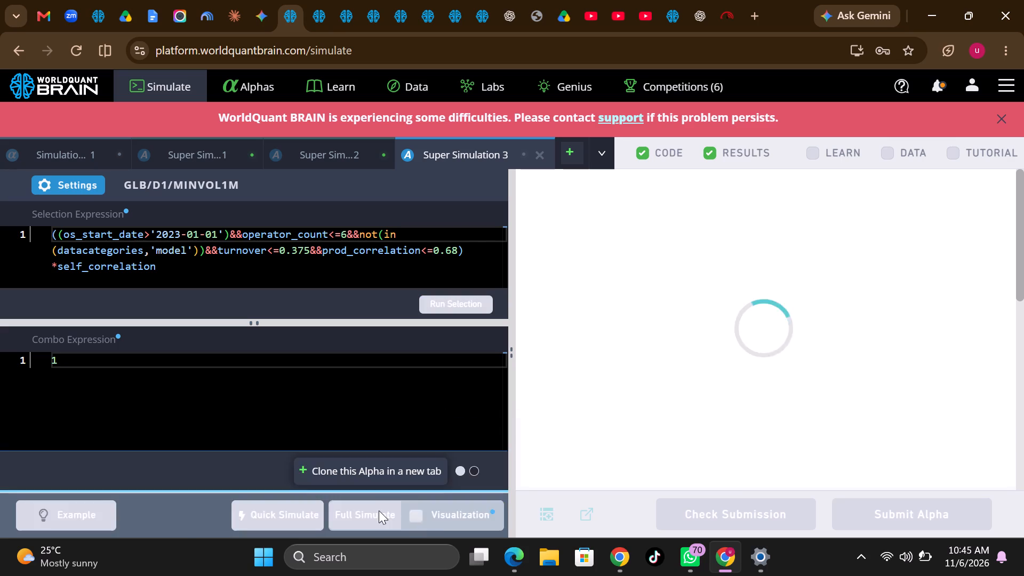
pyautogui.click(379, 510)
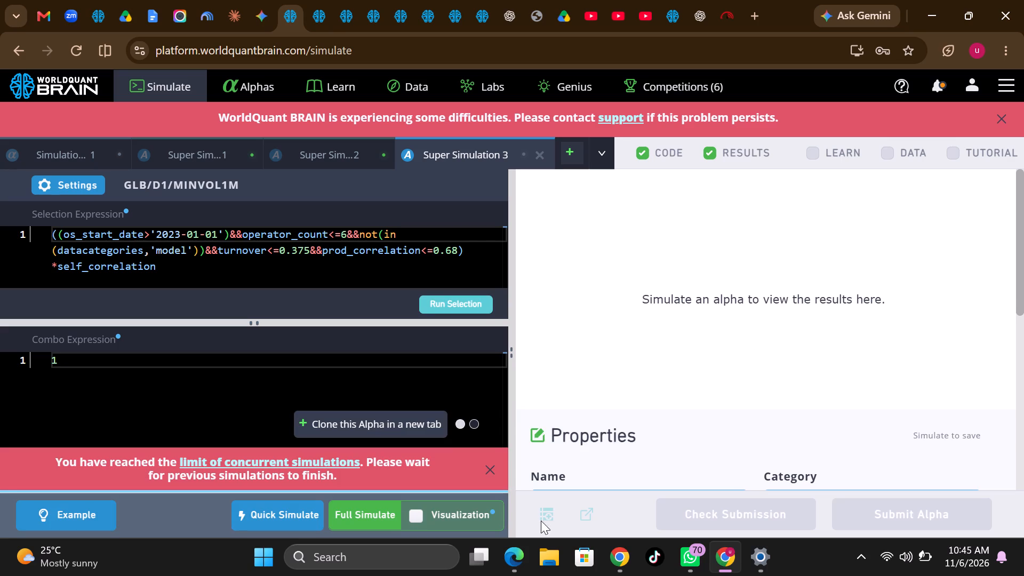
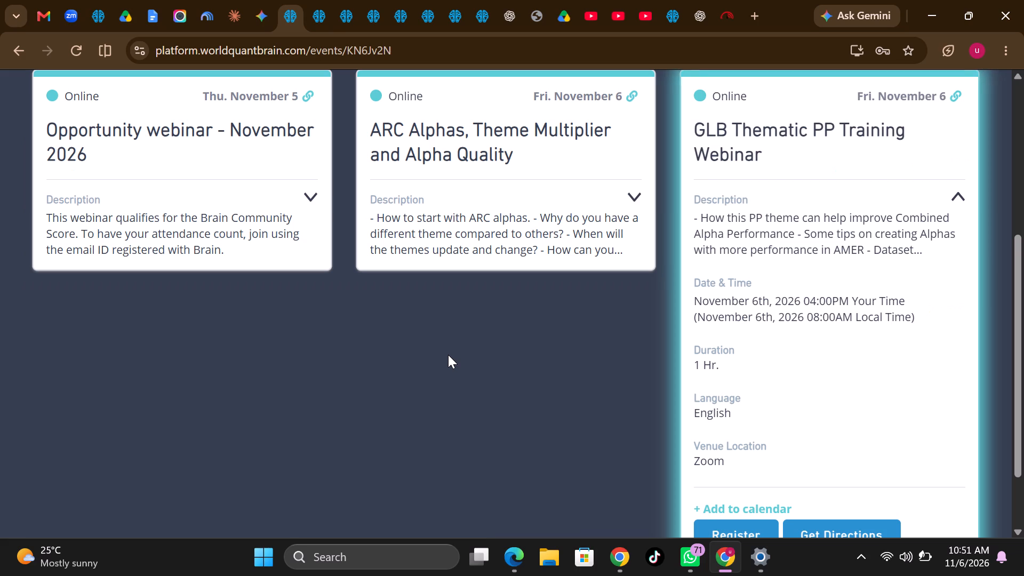
# Expand the details of the ARC Alphas, Theme Multiplier and Alpha Quality webinar and review its date, time and venue.
pyautogui.scroll(1, 786, 343)
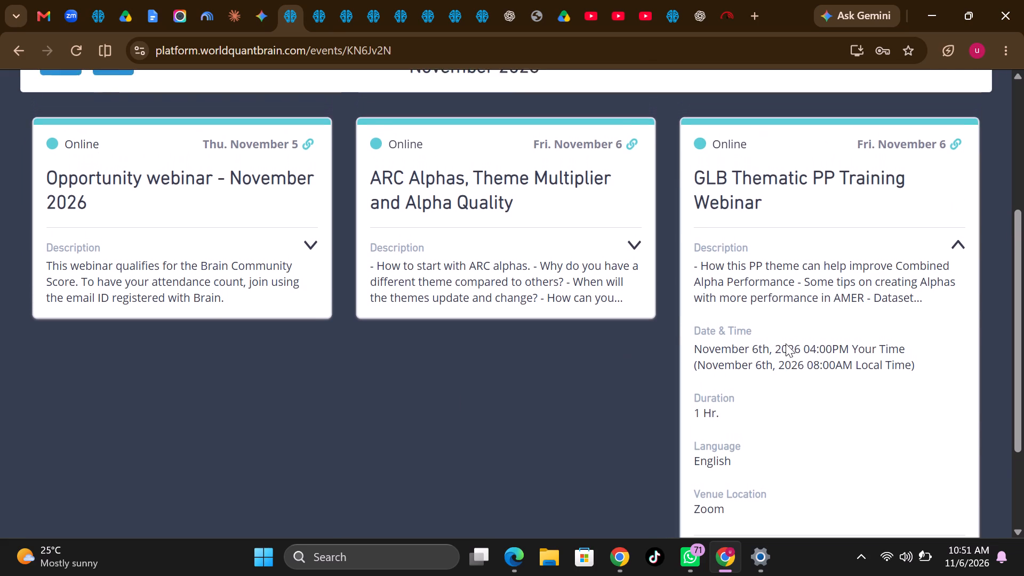
pyautogui.scroll(1, 786, 343)
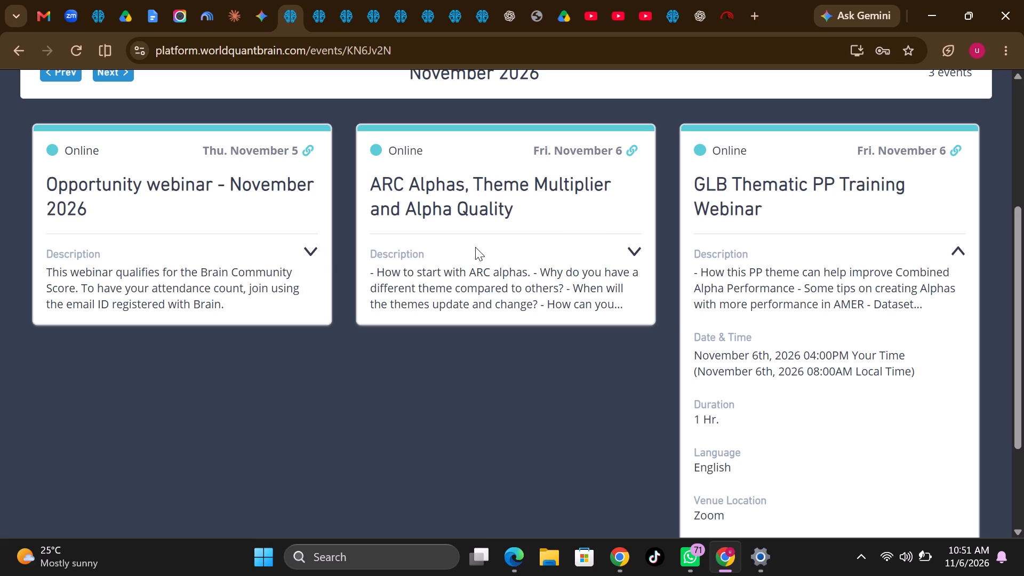
# Expand the event details of the ARC Alphas, Theme Multiplier and Alpha Quality webinar.
pyautogui.click(475, 207)
pyautogui.click(640, 252)
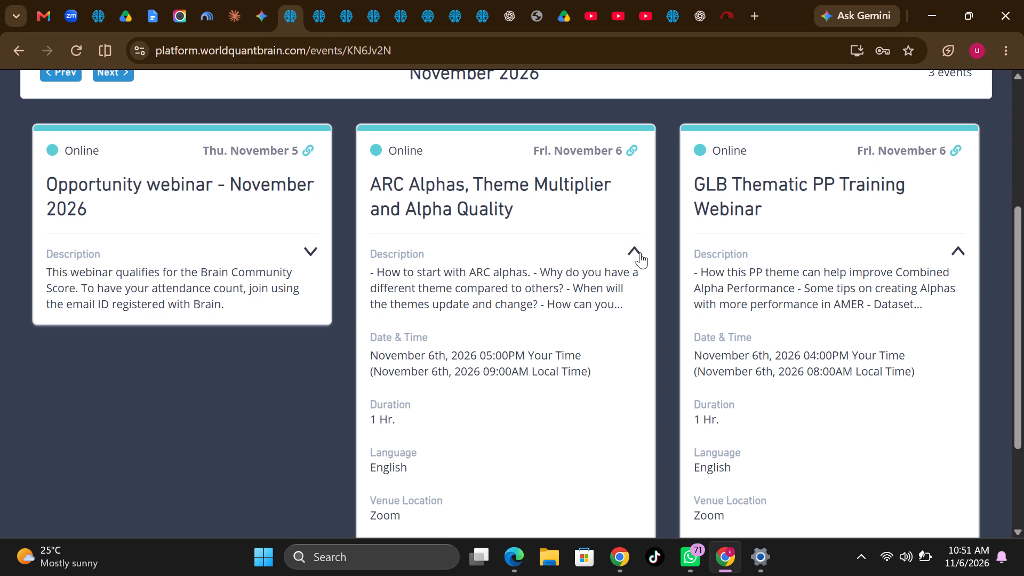
pyautogui.scroll(-1, 501, 413)
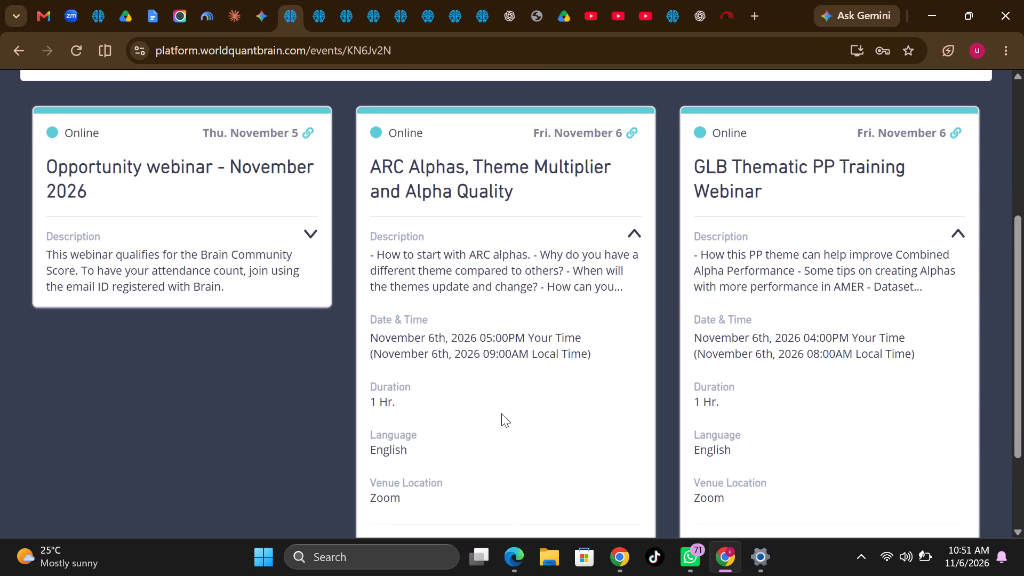
pyautogui.scroll(-2, 501, 413)
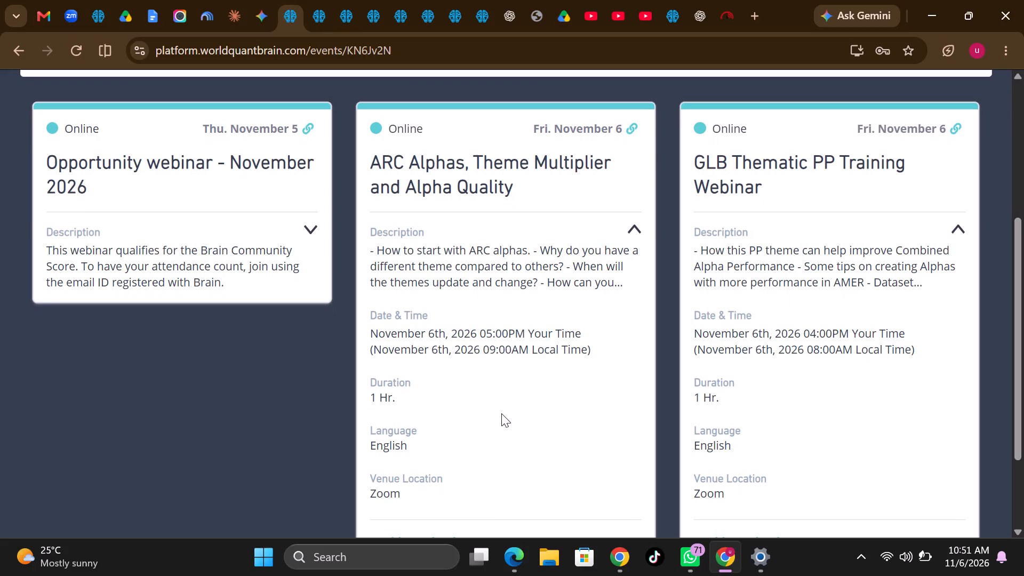
pyautogui.scroll(-1, 501, 413)
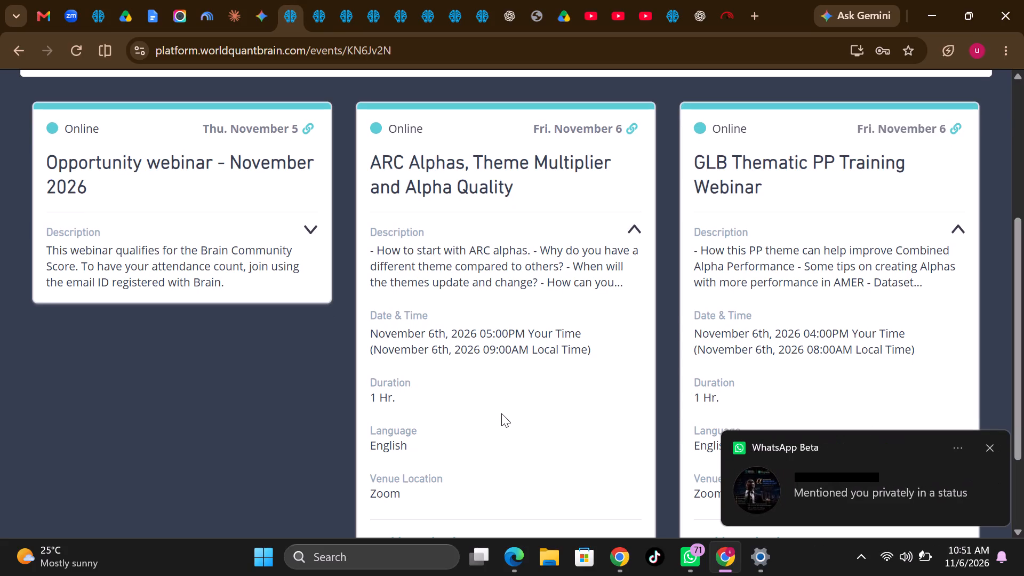
# Dismiss the WhatsApp notifications and open the Zoom registration page for the GLB Thematic PP Training Webinar.
pyautogui.click(990, 447)
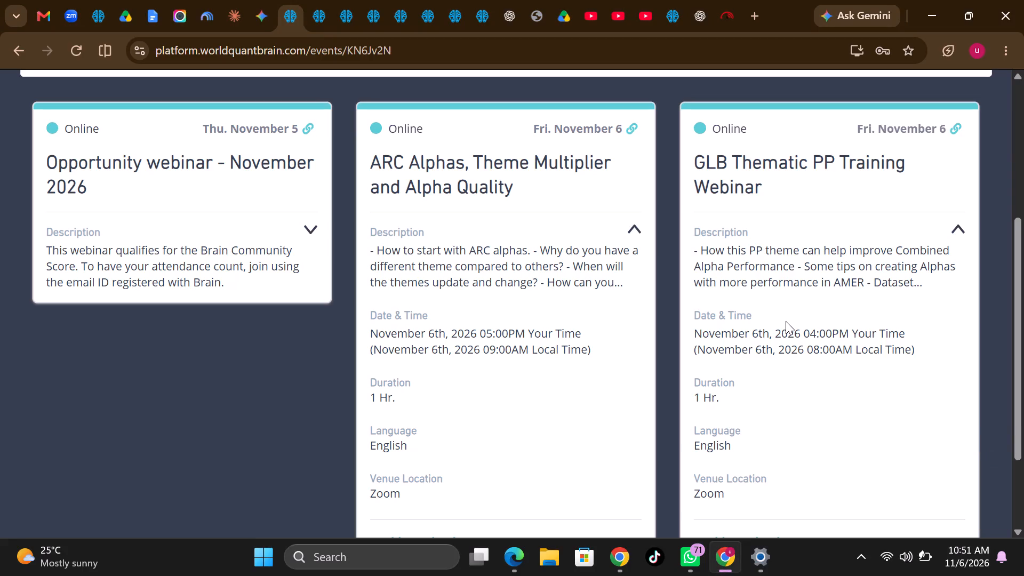
pyautogui.scroll(-3, 786, 321)
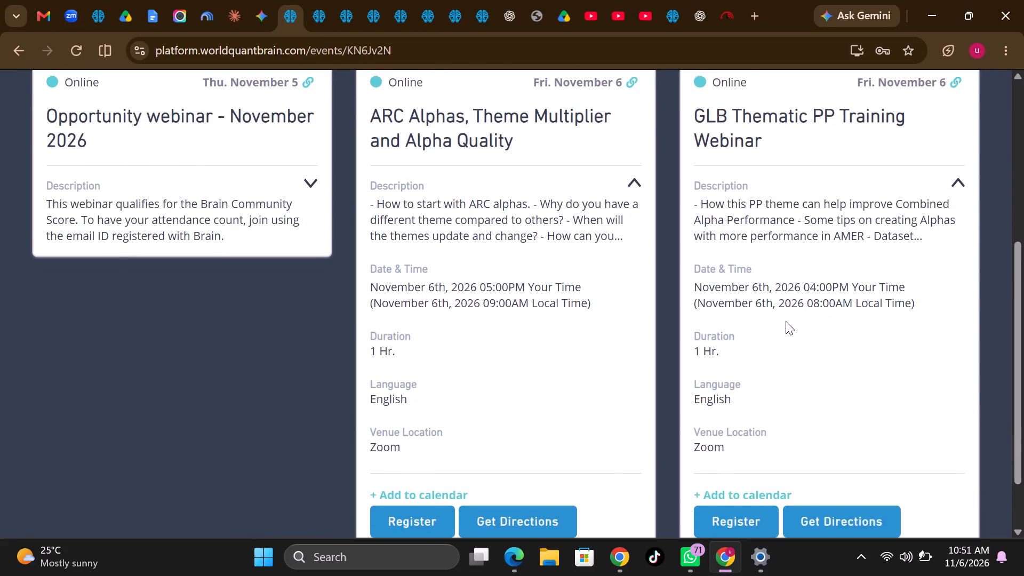
pyautogui.scroll(-1, 786, 321)
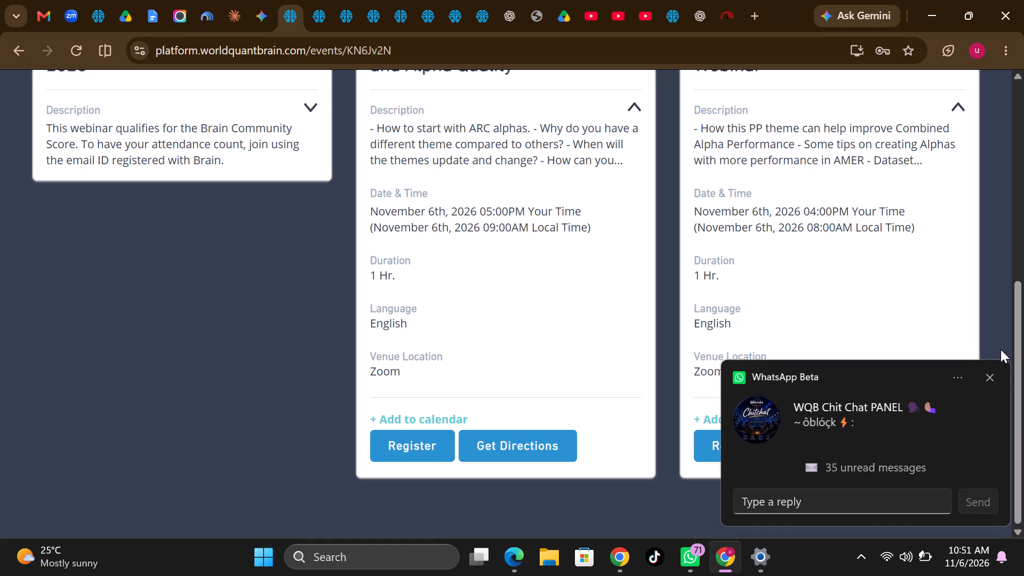
pyautogui.click(988, 383)
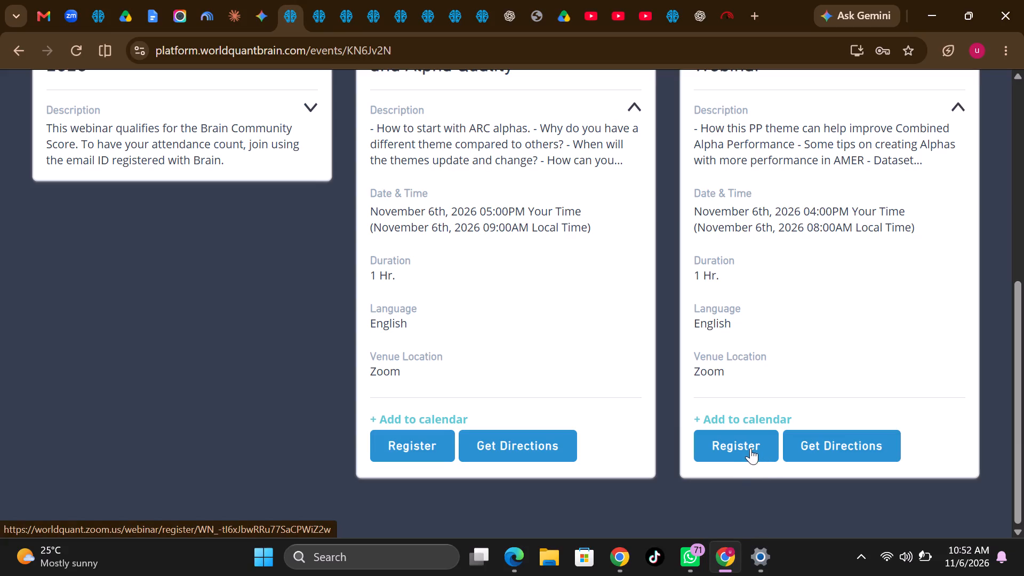
pyautogui.click(750, 448)
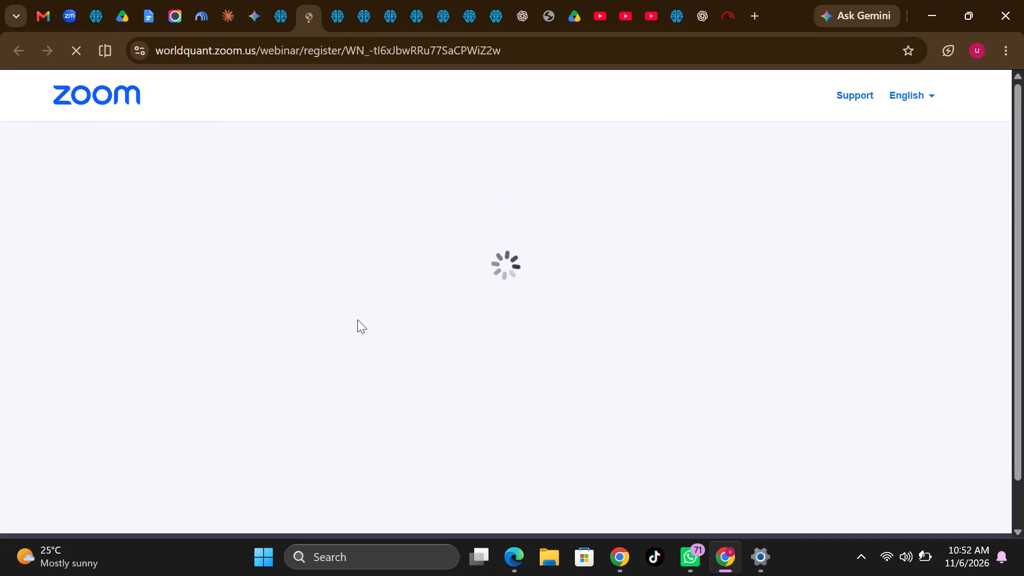
# Register for the GLB Thematic PP Training Webinar on Zoom with the prefilled name and email, completing the robot check.
pyautogui.scroll(-3, 450, 385)
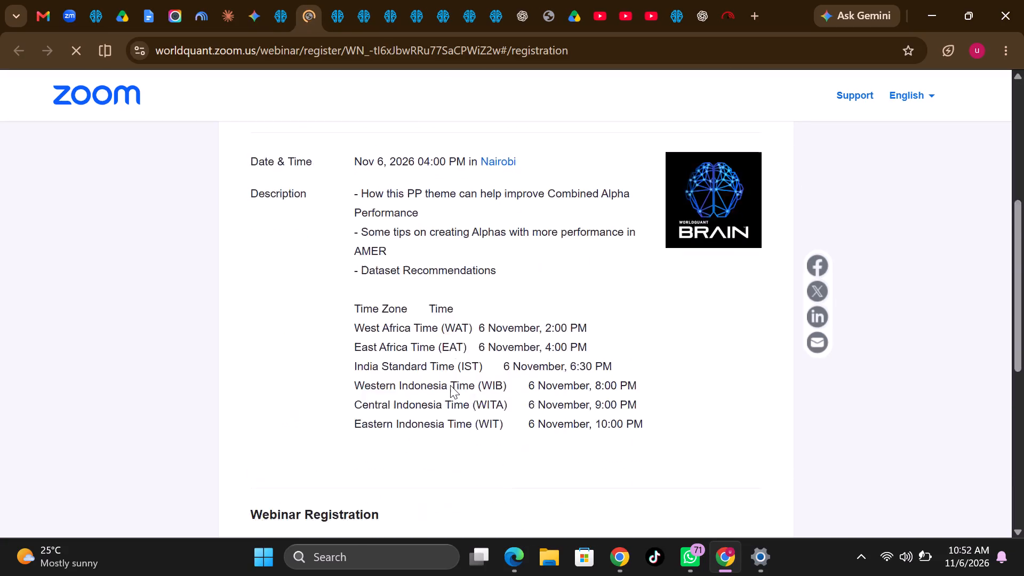
pyautogui.scroll(-1, 450, 385)
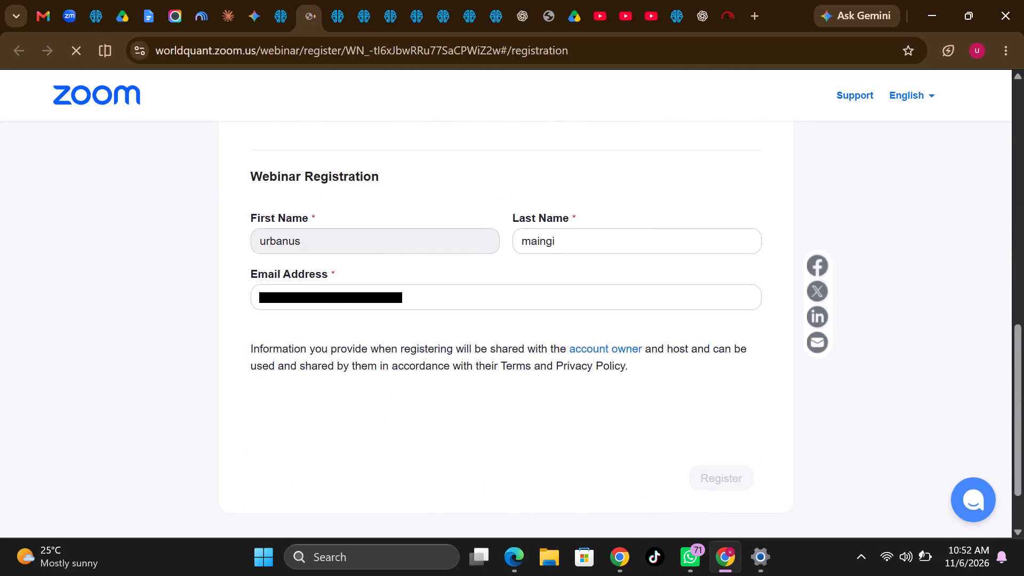
pyautogui.click(274, 417)
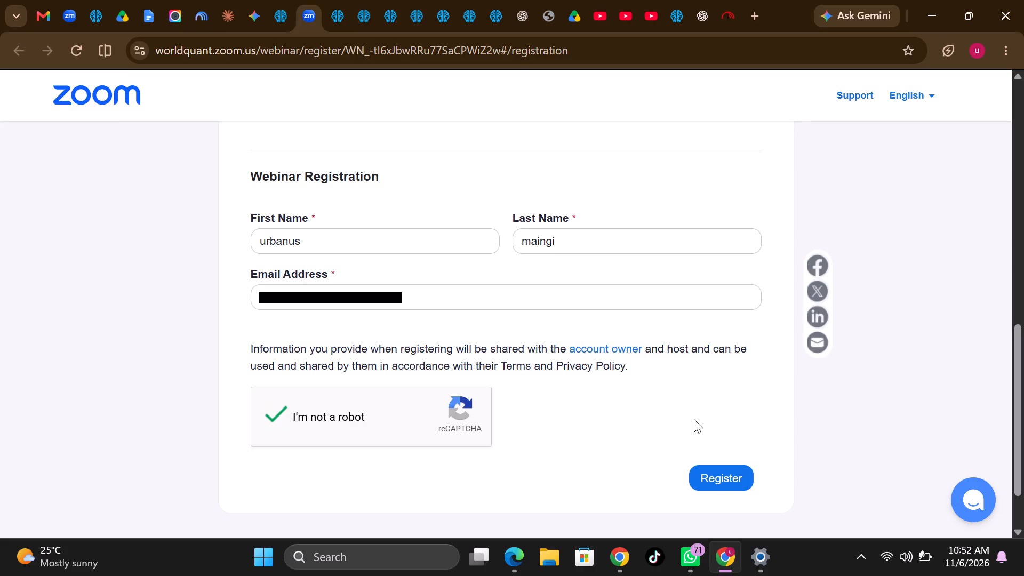
pyautogui.click(730, 475)
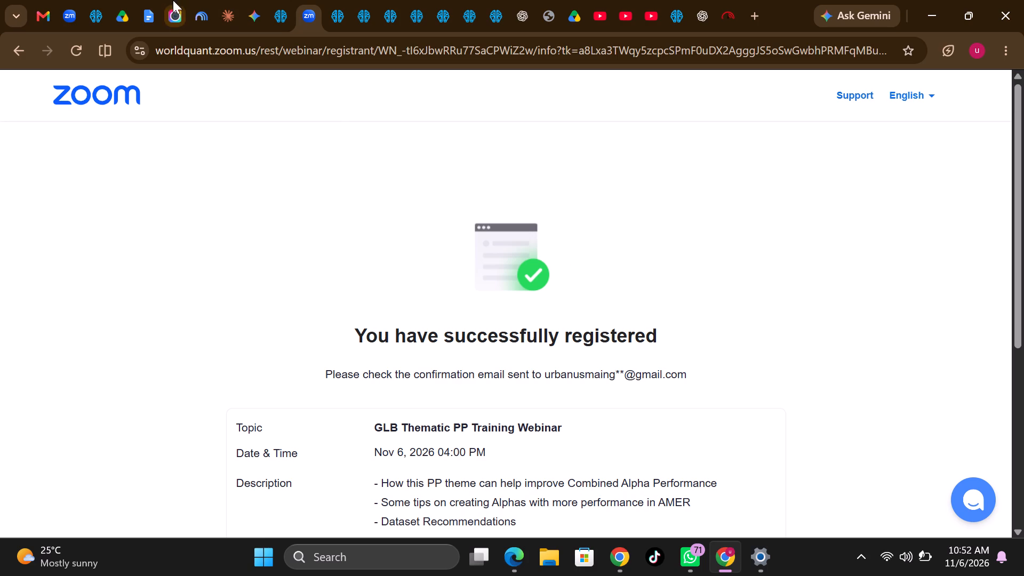
# Return to the BRAIN events page and register on Zoom for the ARC Alphas, Theme Multiplier and Alpha Quality webinar, completing the robot check.
pyautogui.click(279, 11)
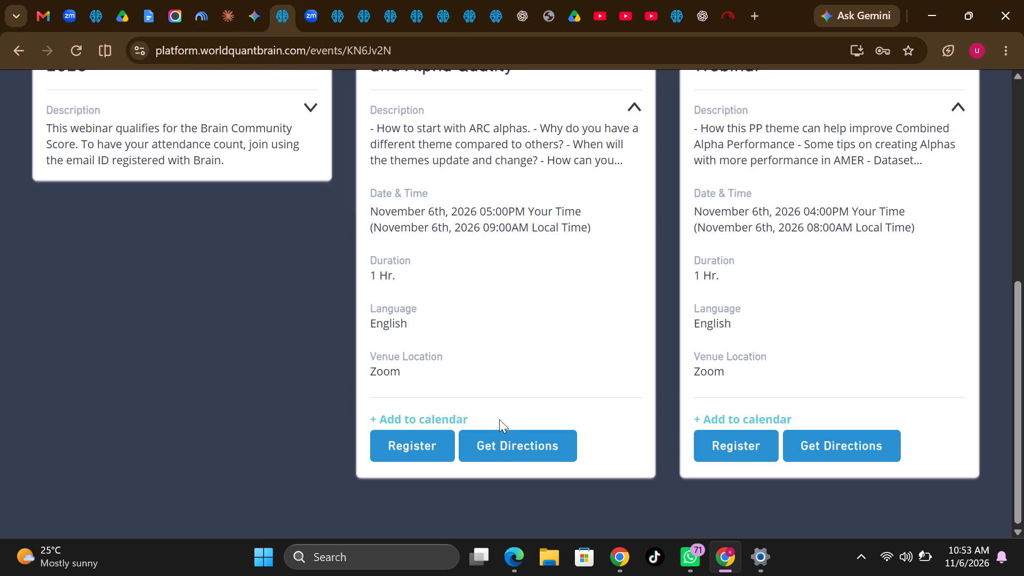
pyautogui.click(419, 450)
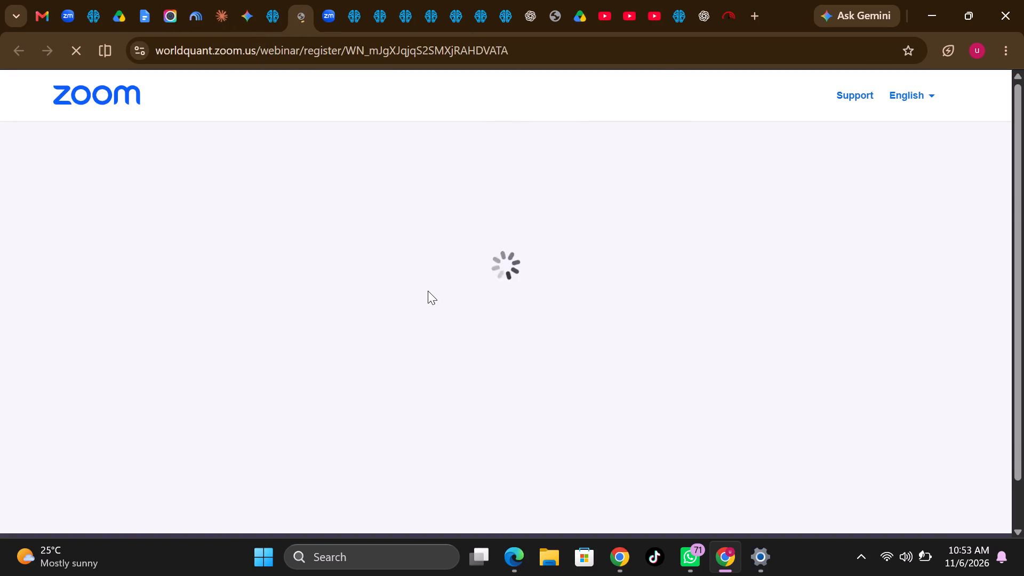
pyautogui.scroll(-2, 563, 397)
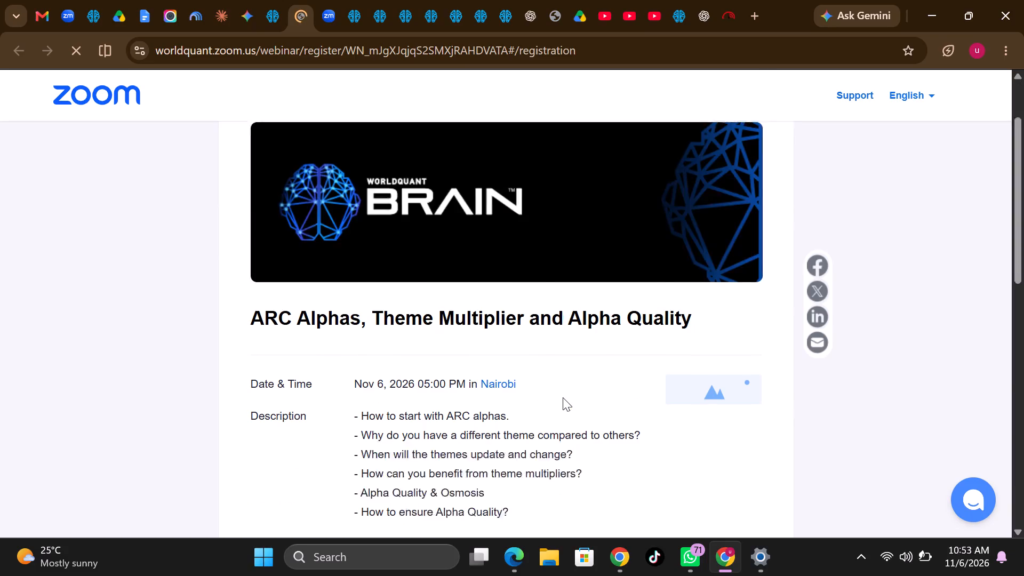
pyautogui.scroll(-1, 563, 397)
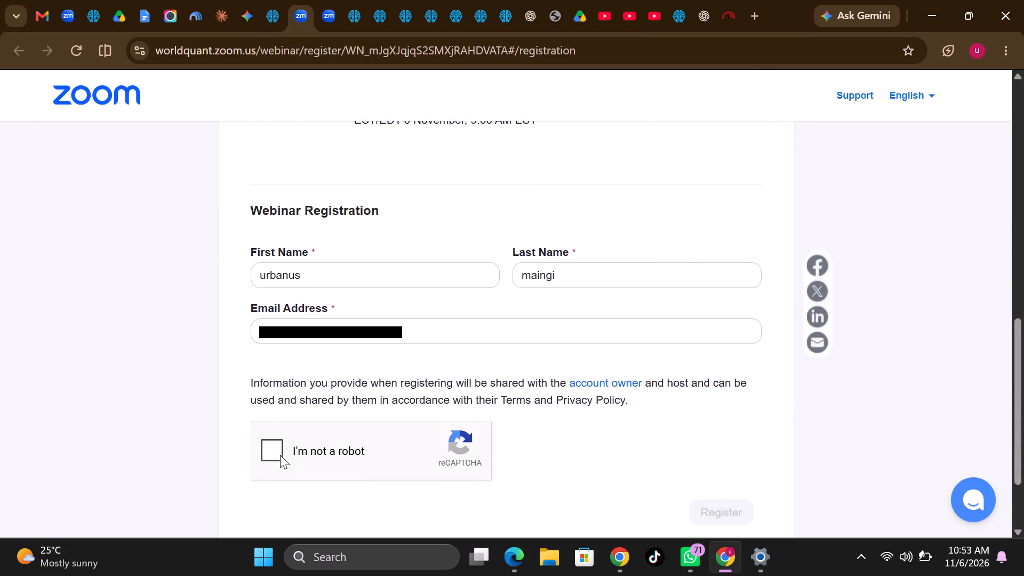
pyautogui.click(280, 455)
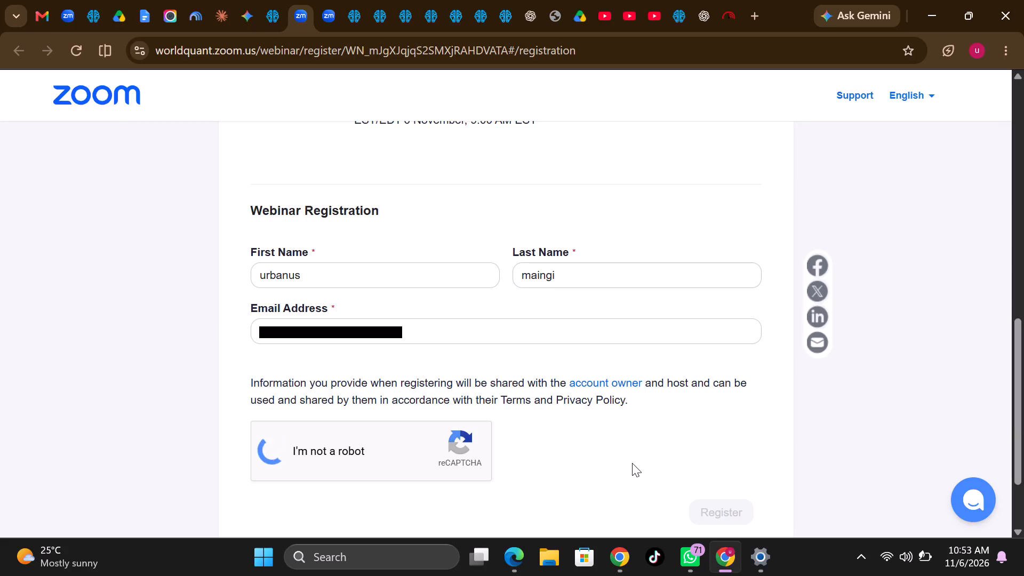
pyautogui.click(720, 518)
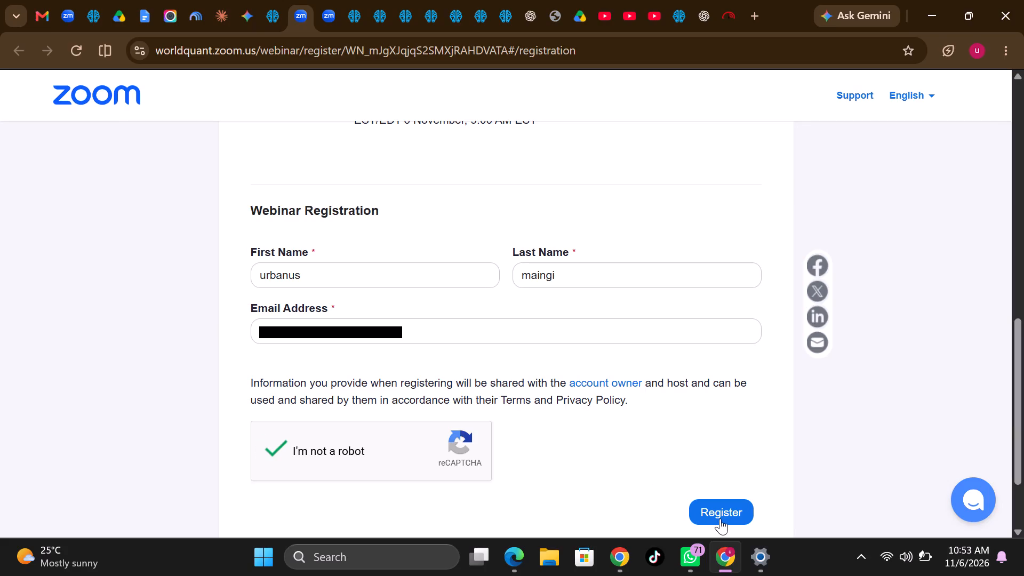